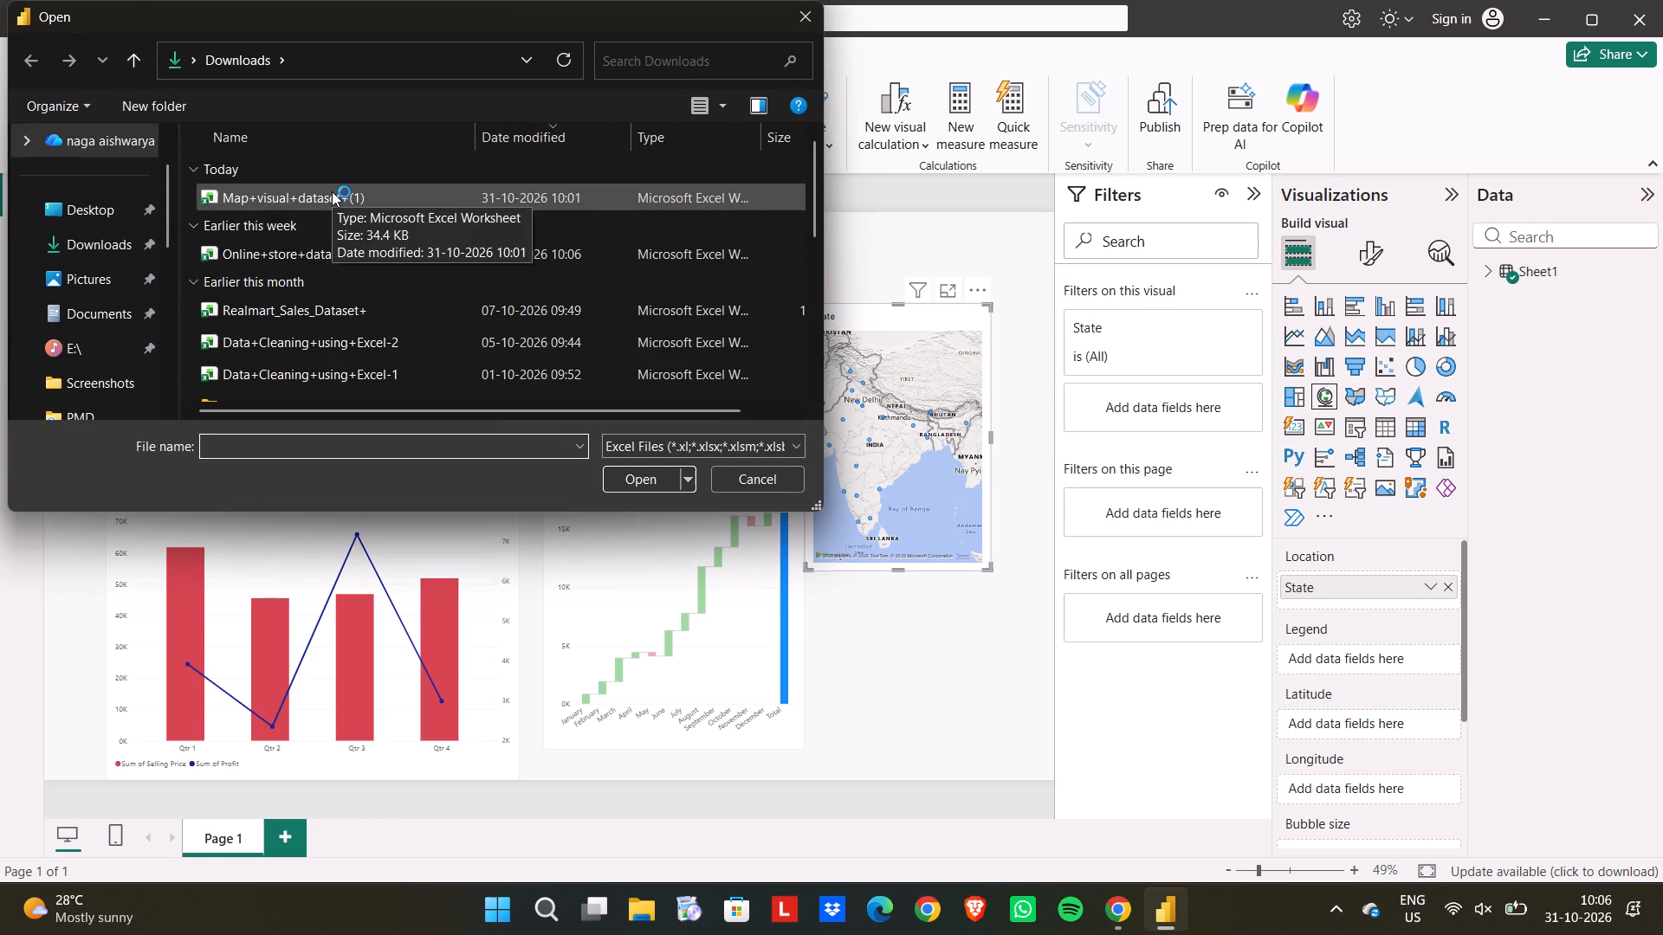
click(332, 191)
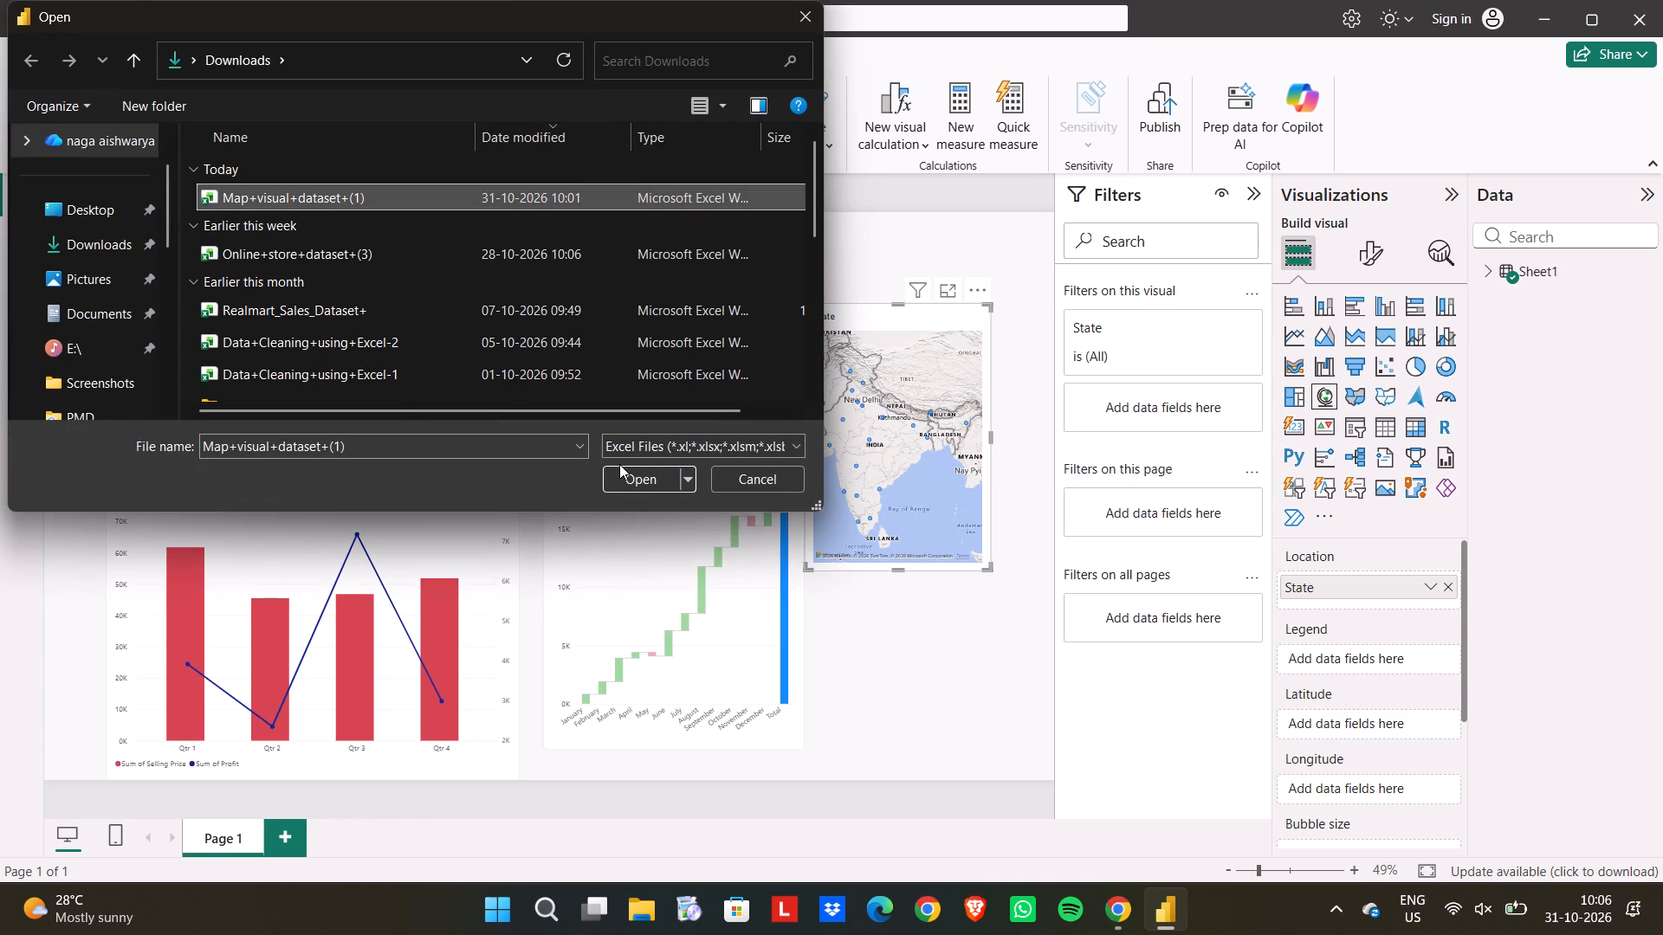
click(619, 464)
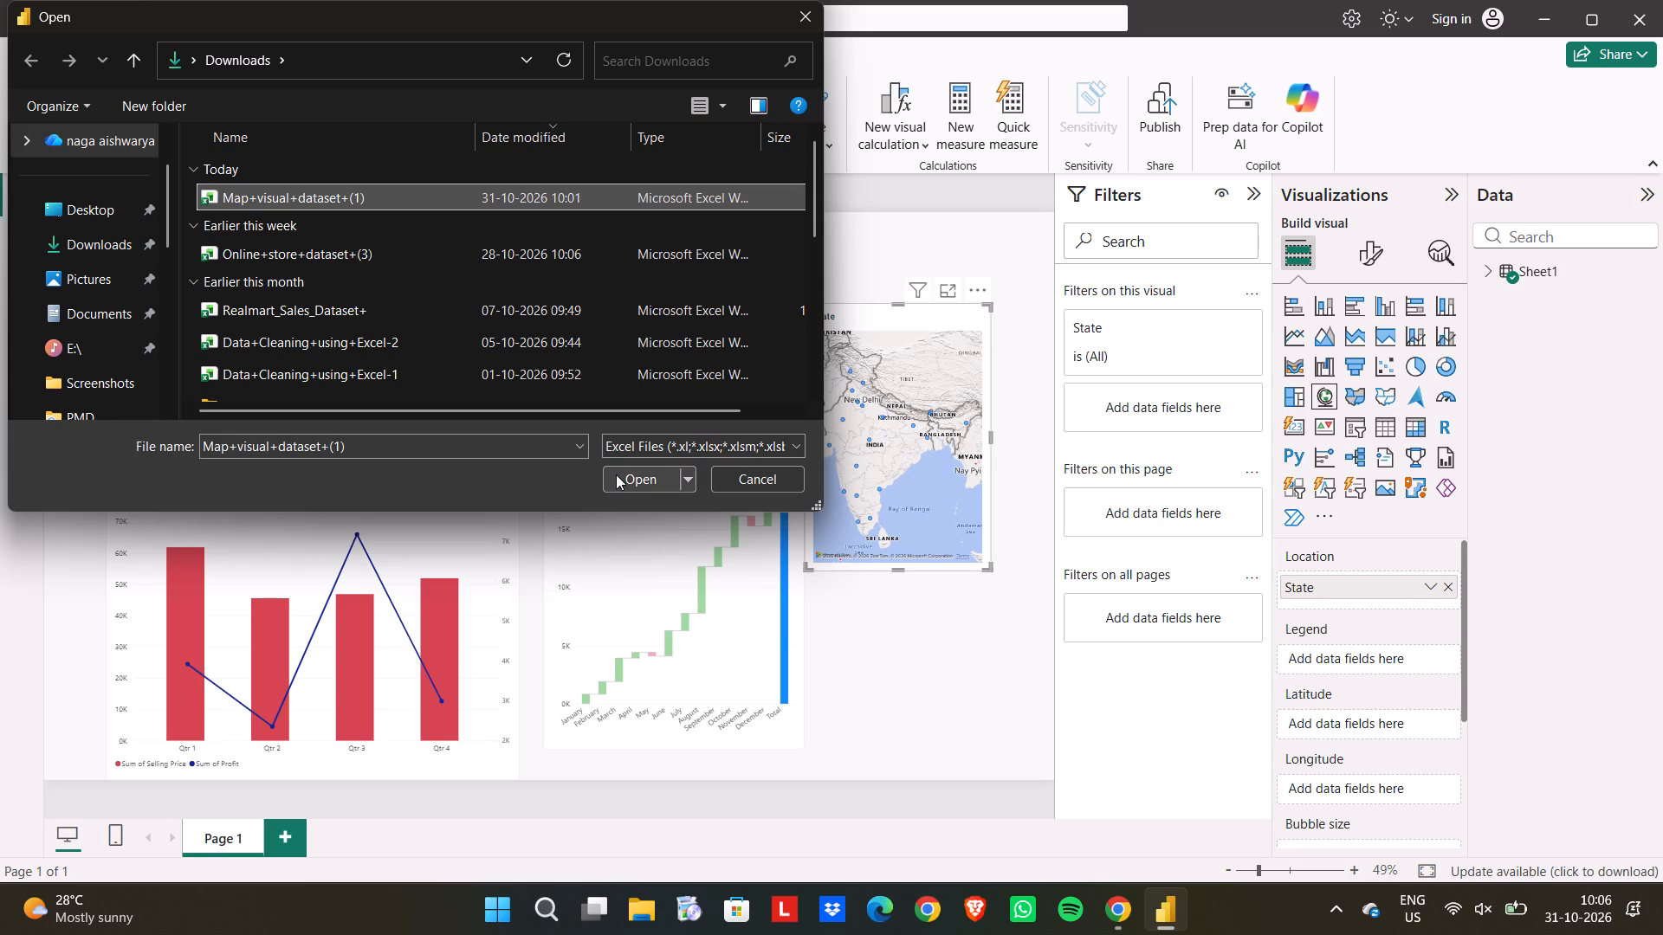
click(616, 474)
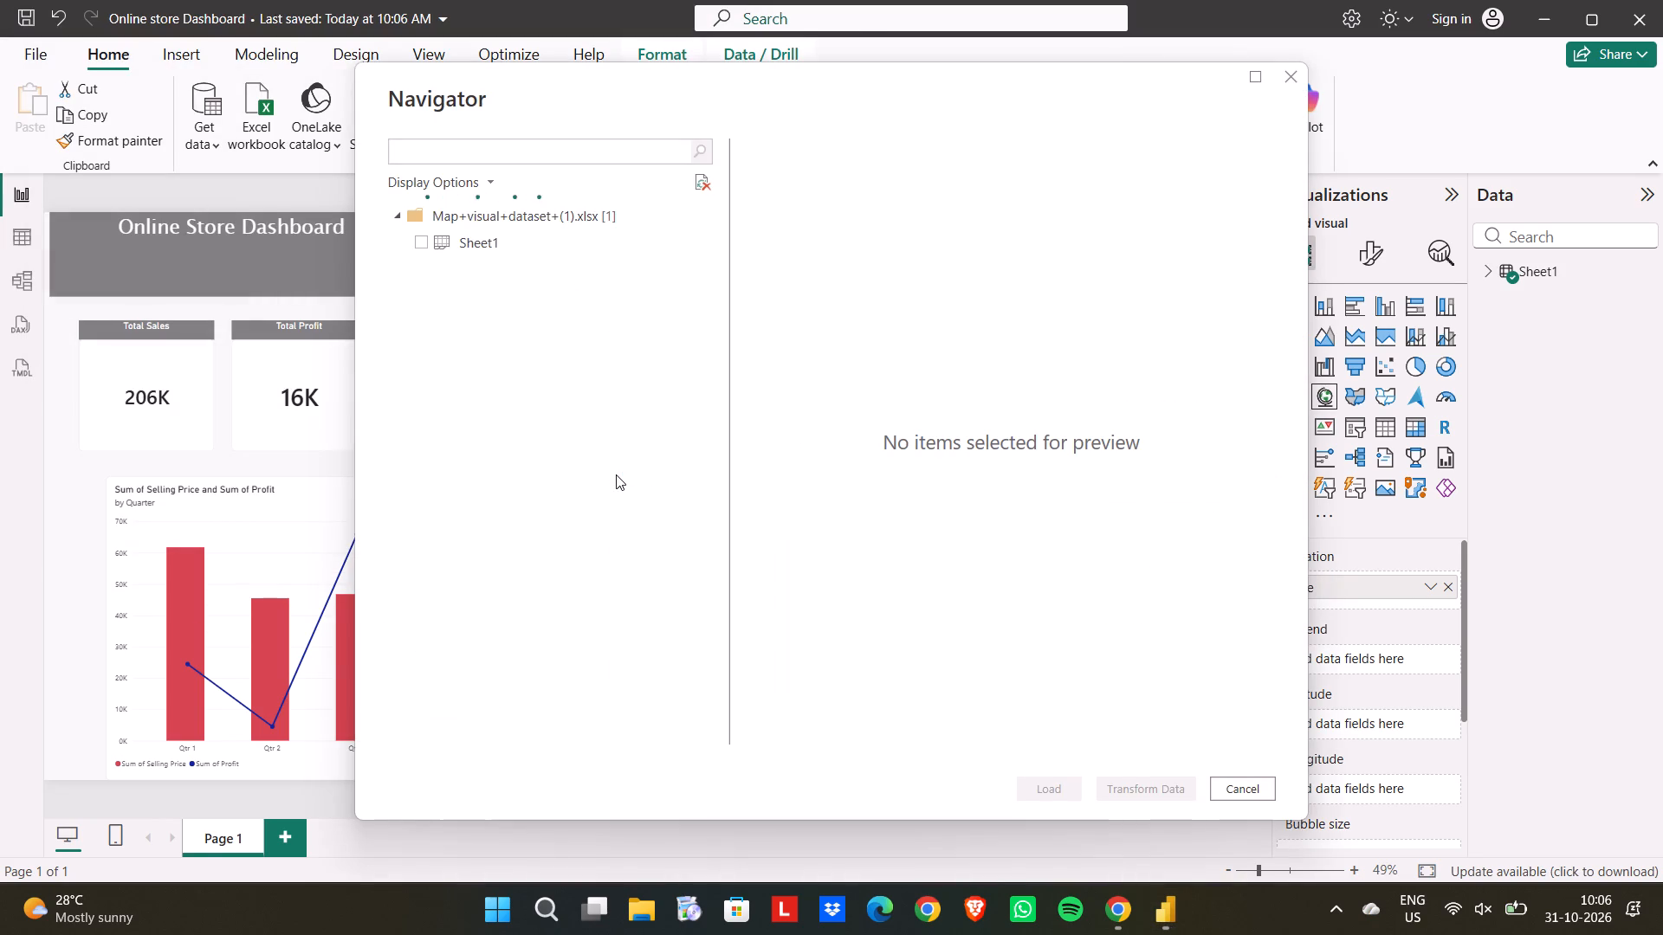
click(422, 243)
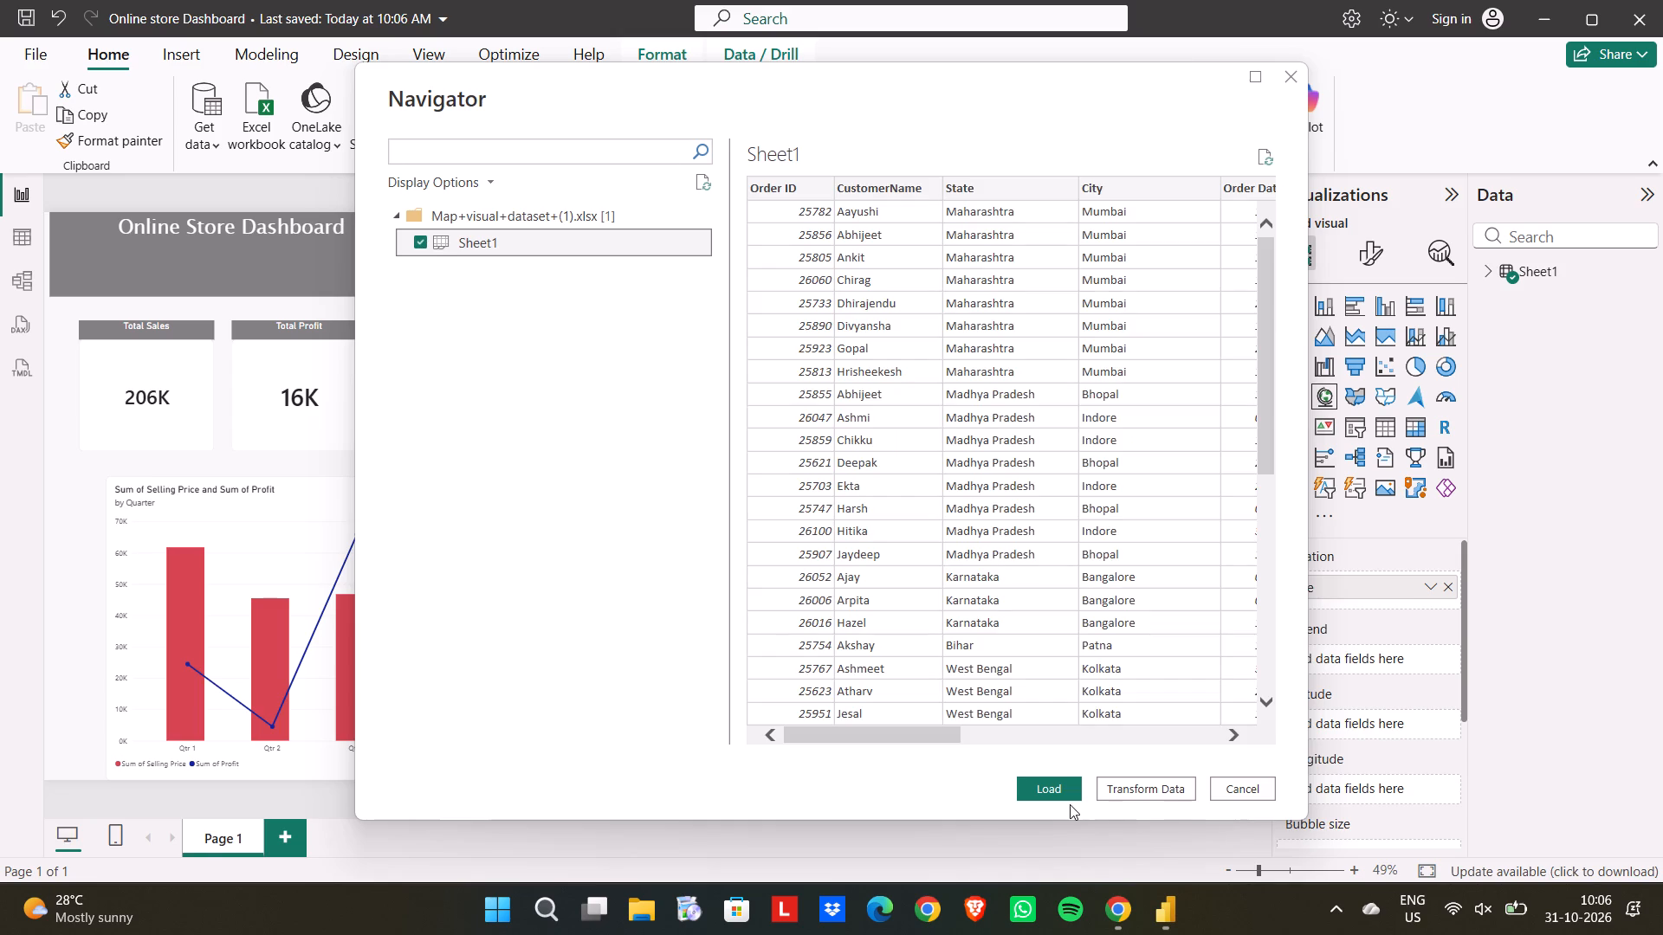
click(1058, 789)
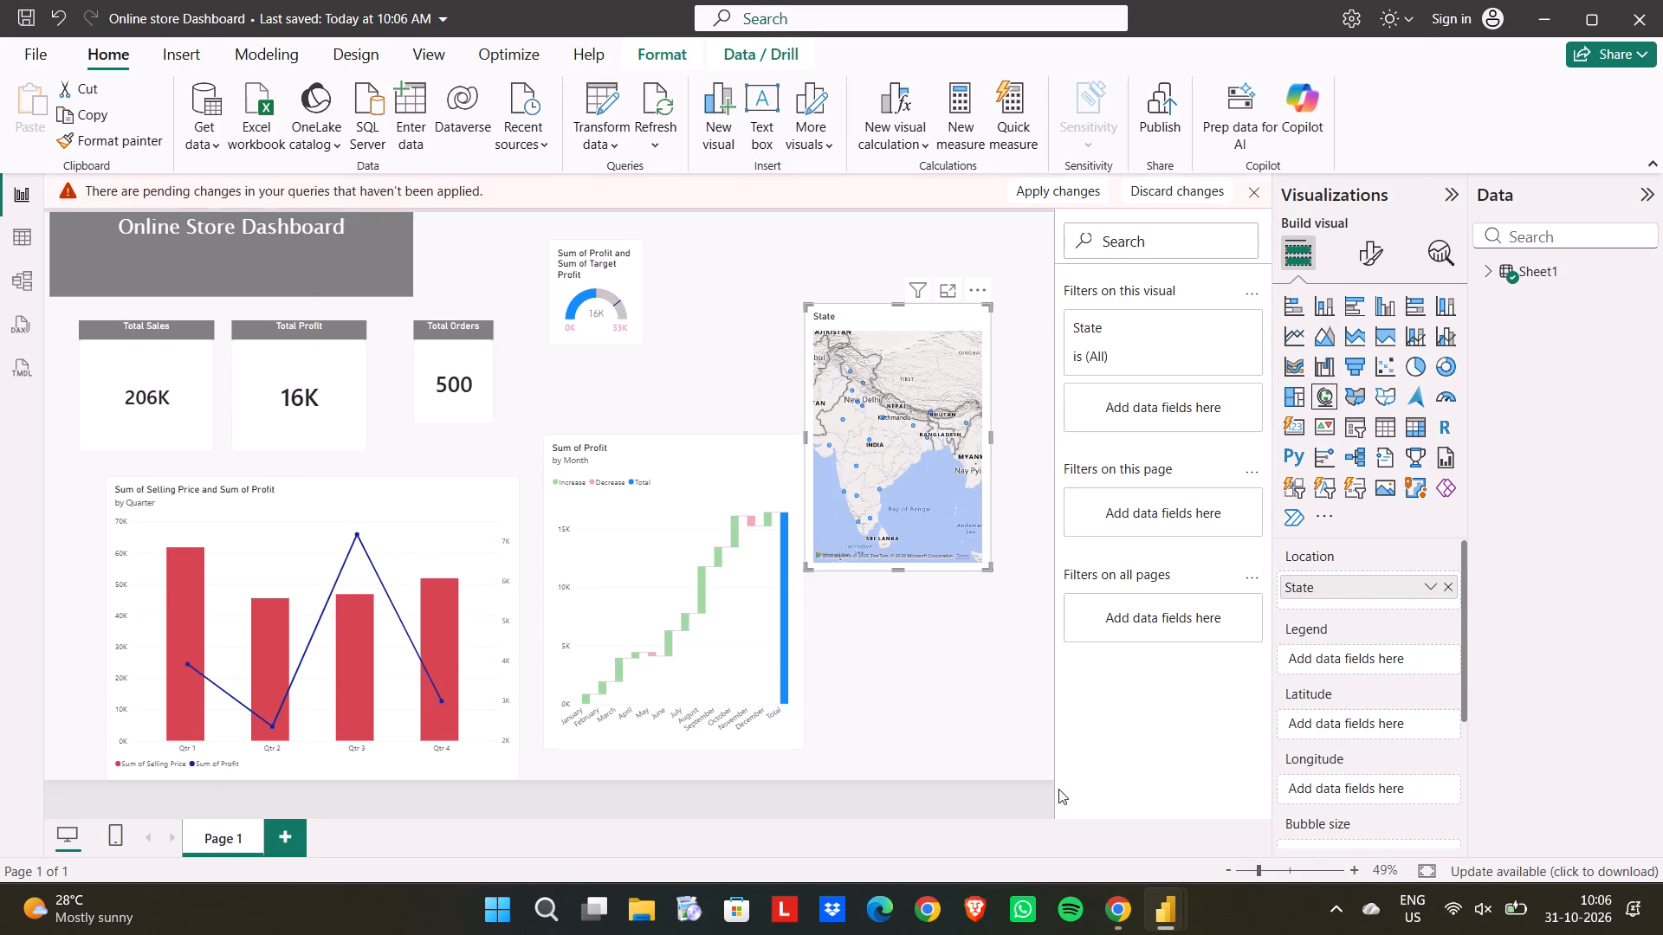
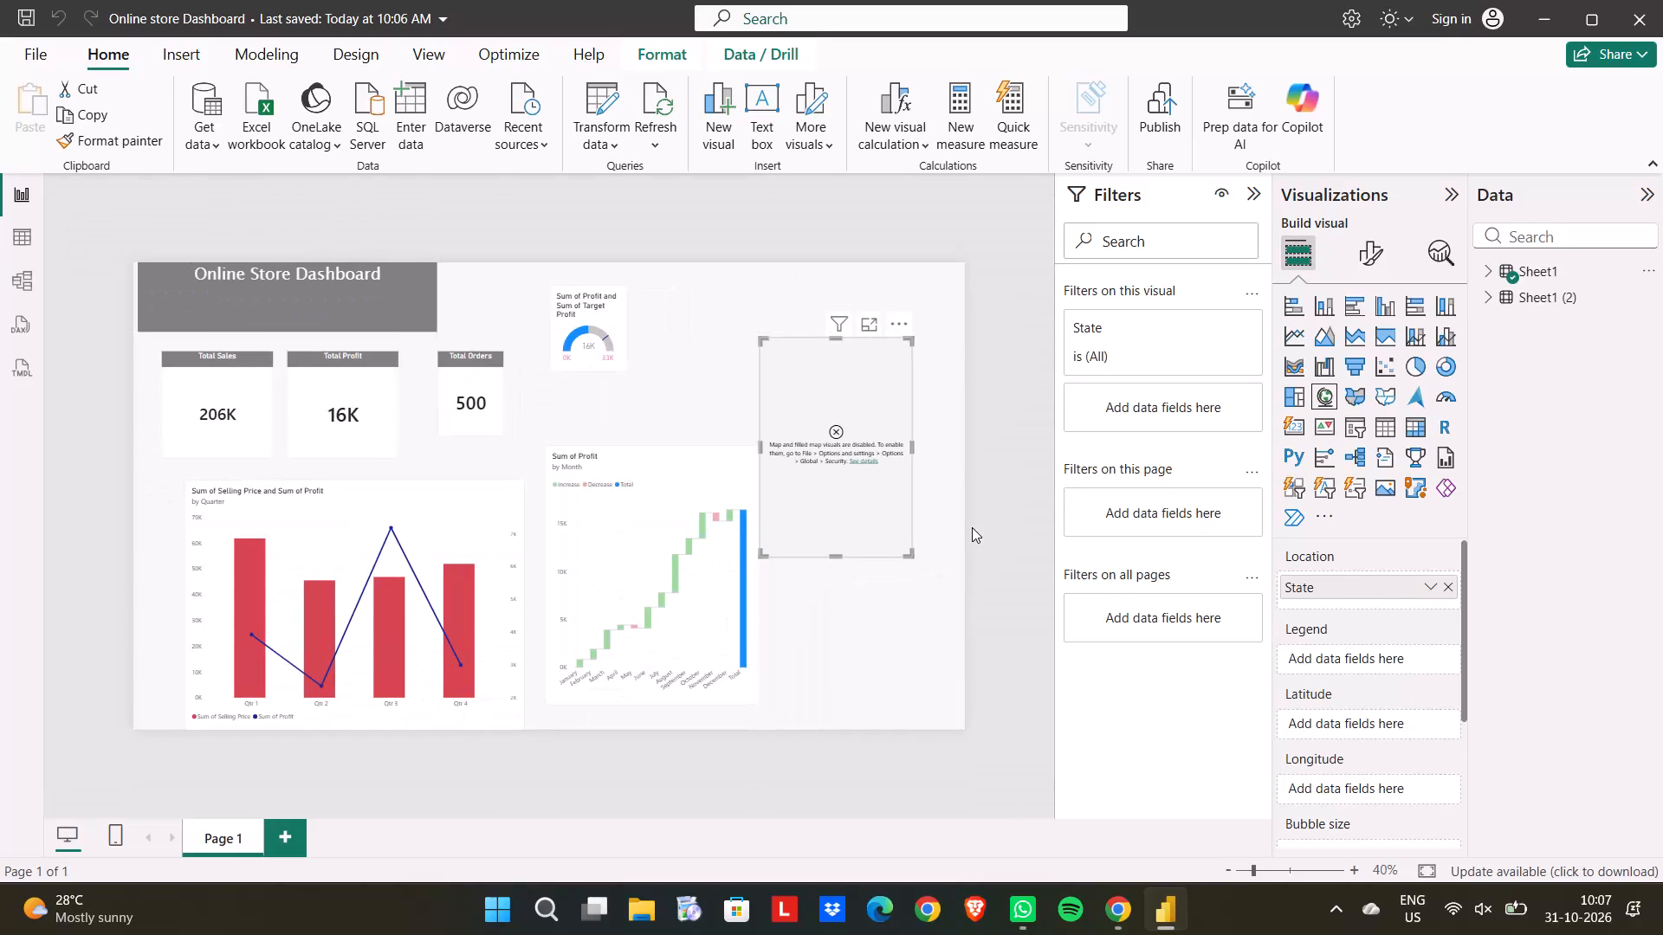
Save the Online store Dashboard report with the newly loaded table and close Power BI Desktop.
key(ctrl+s)
click(1662, 0)
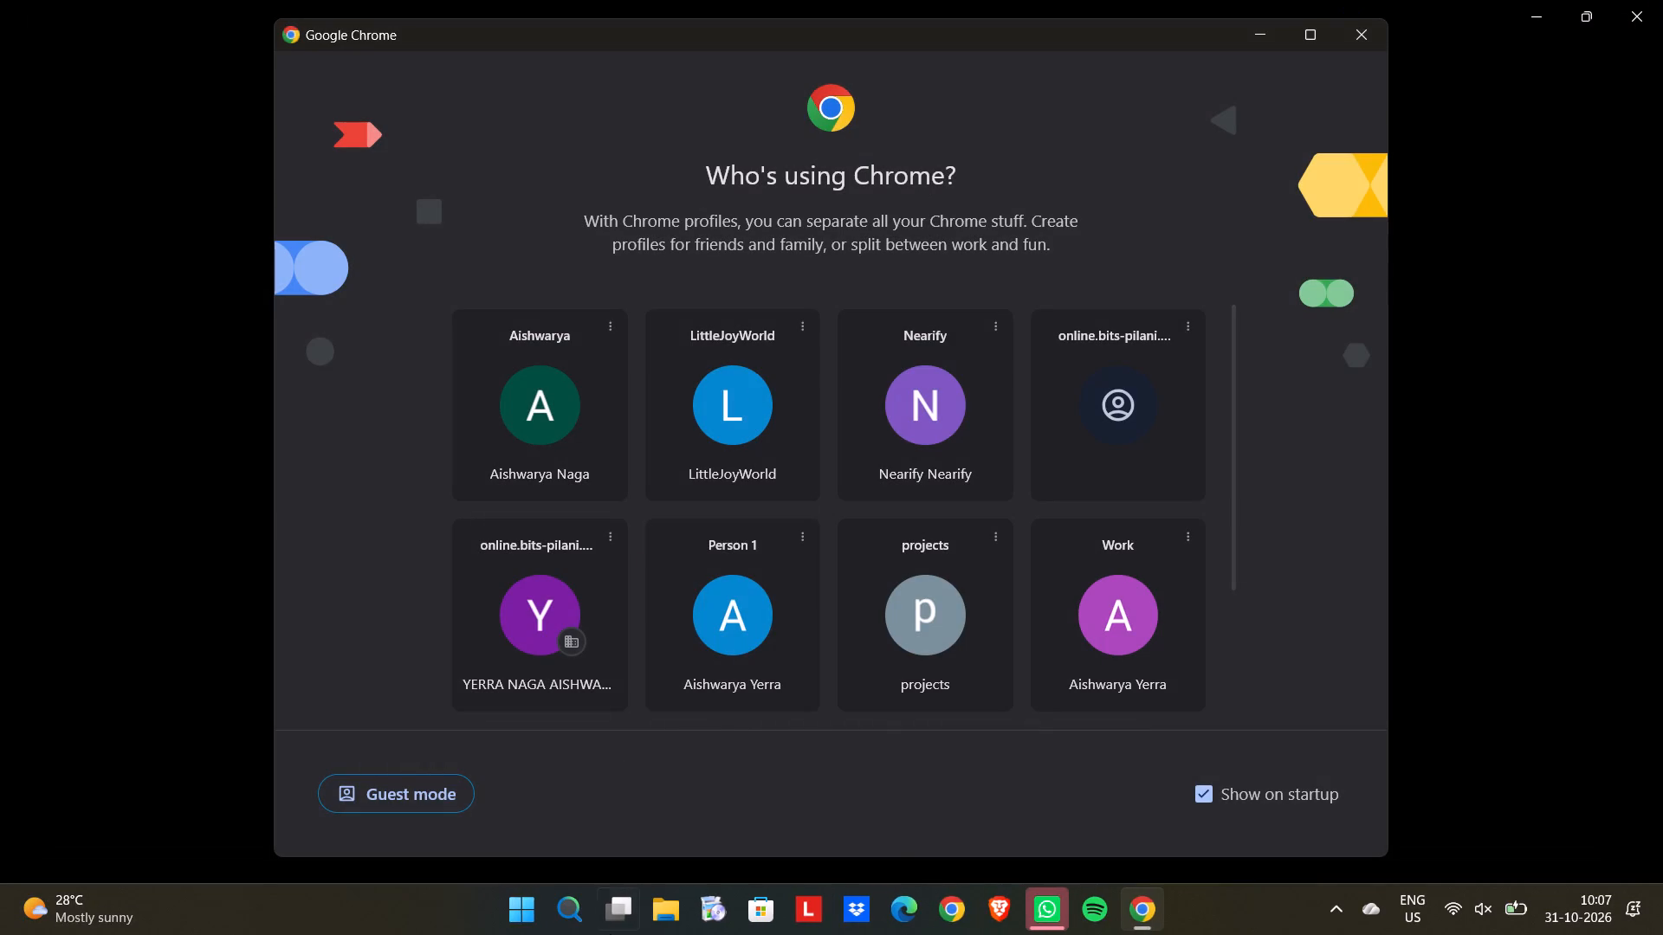
Relaunch Power BI Desktop and reopen the recent report Online store Dashboard.pbix from the Downloads folder.
click(556, 925)
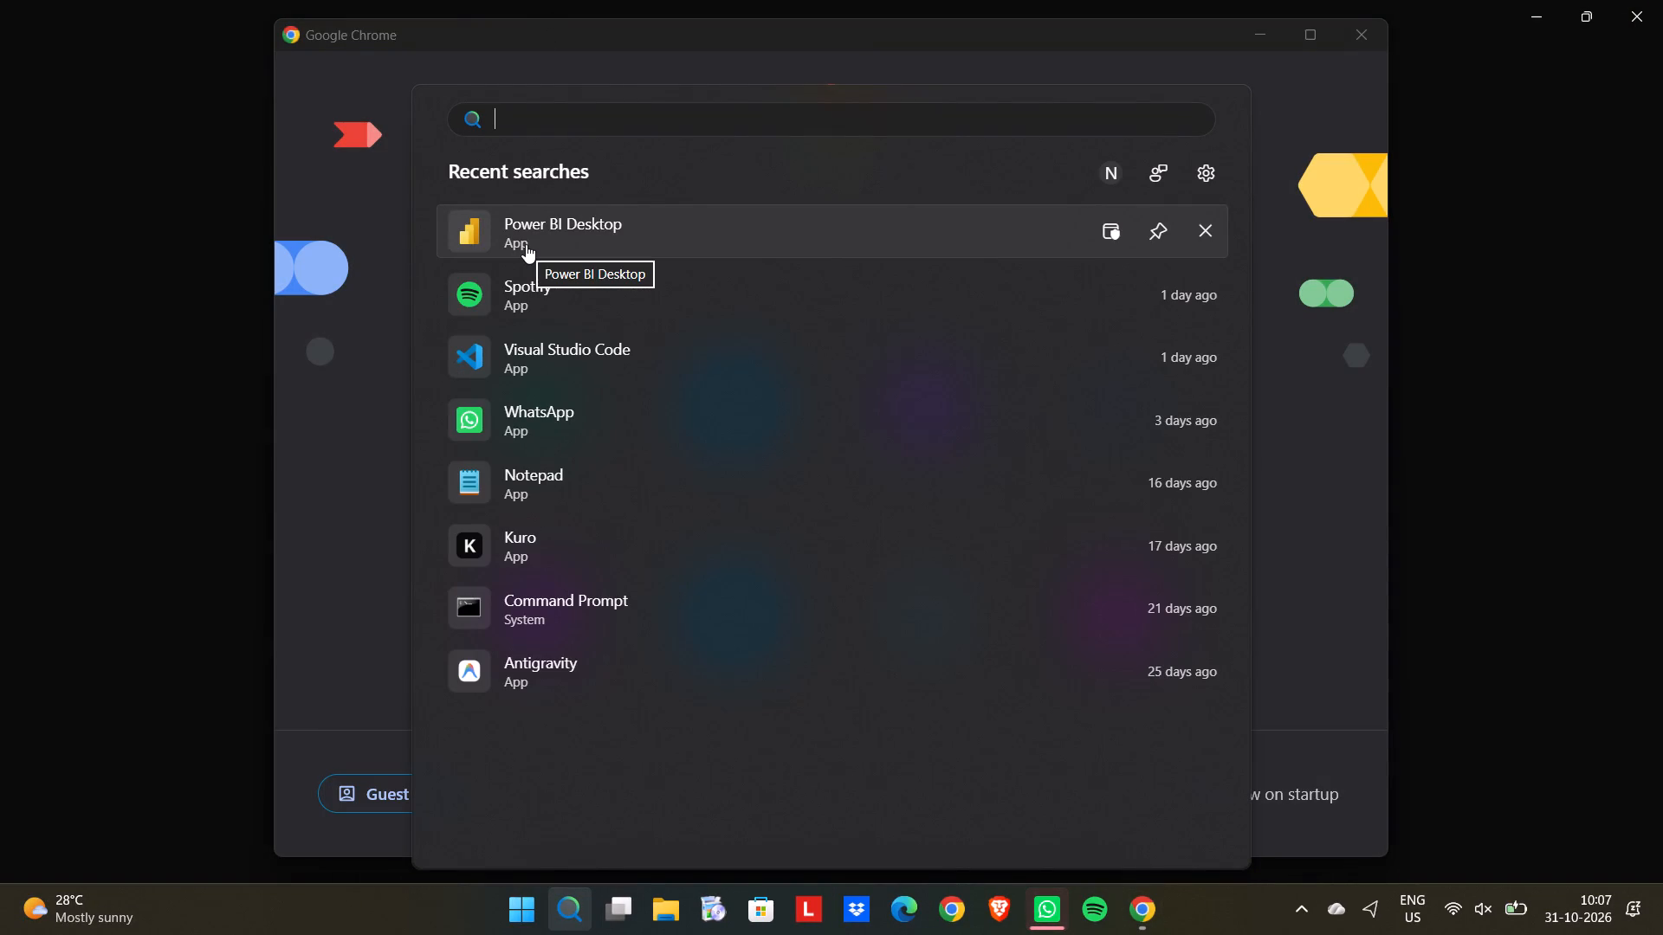
click(596, 236)
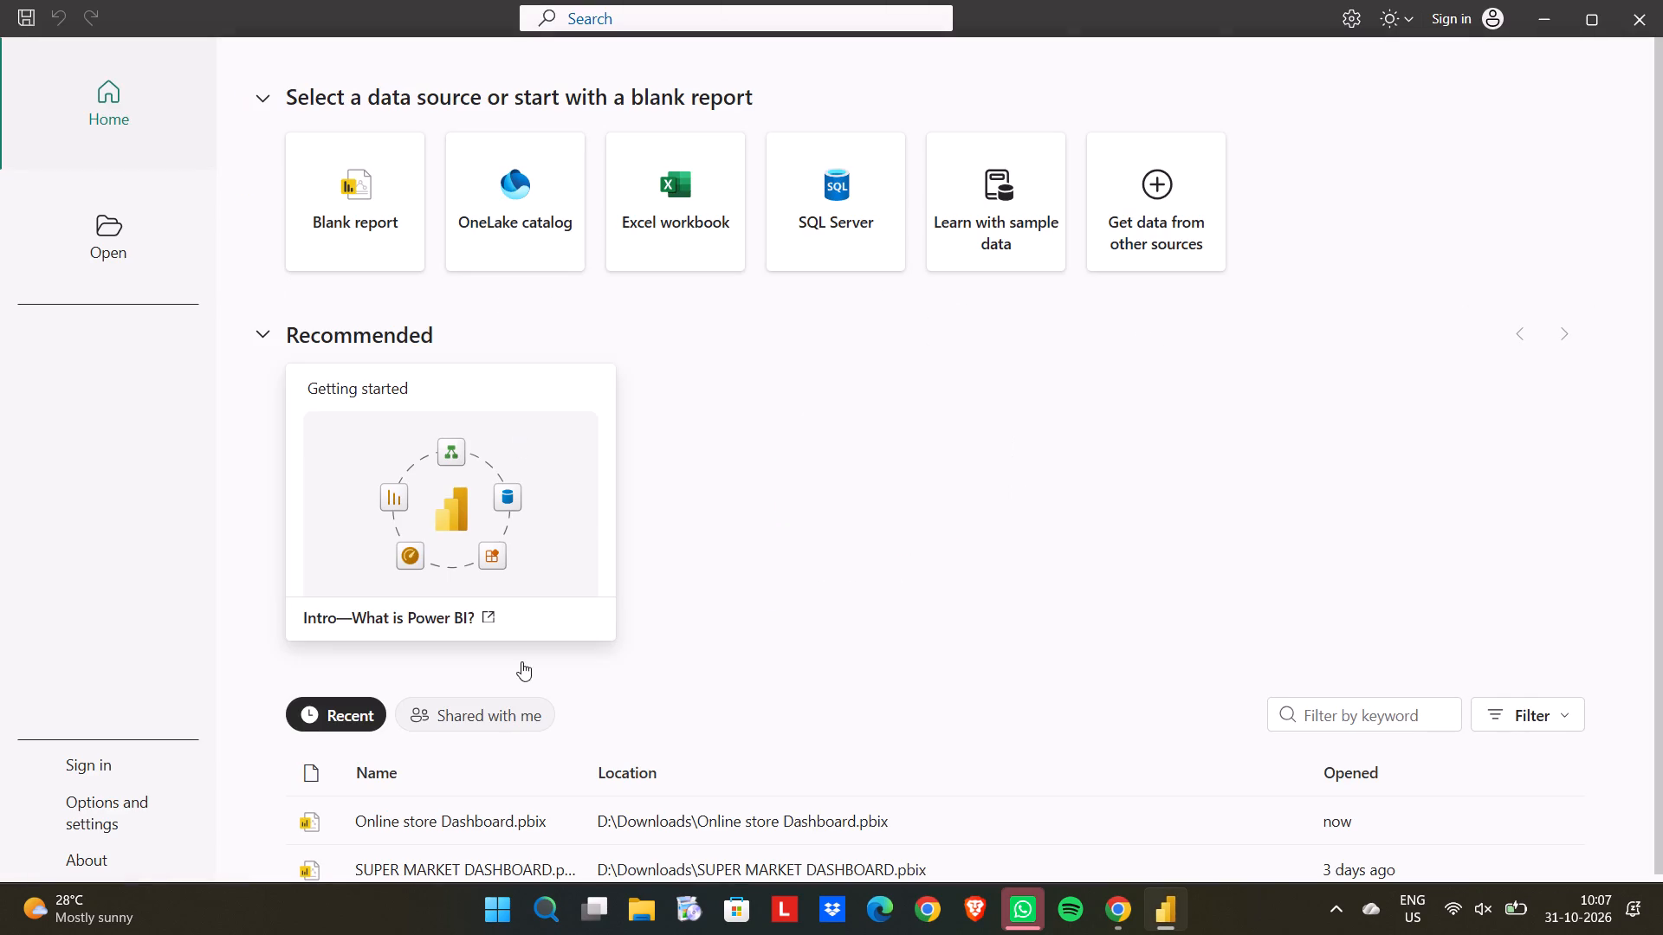
click(462, 825)
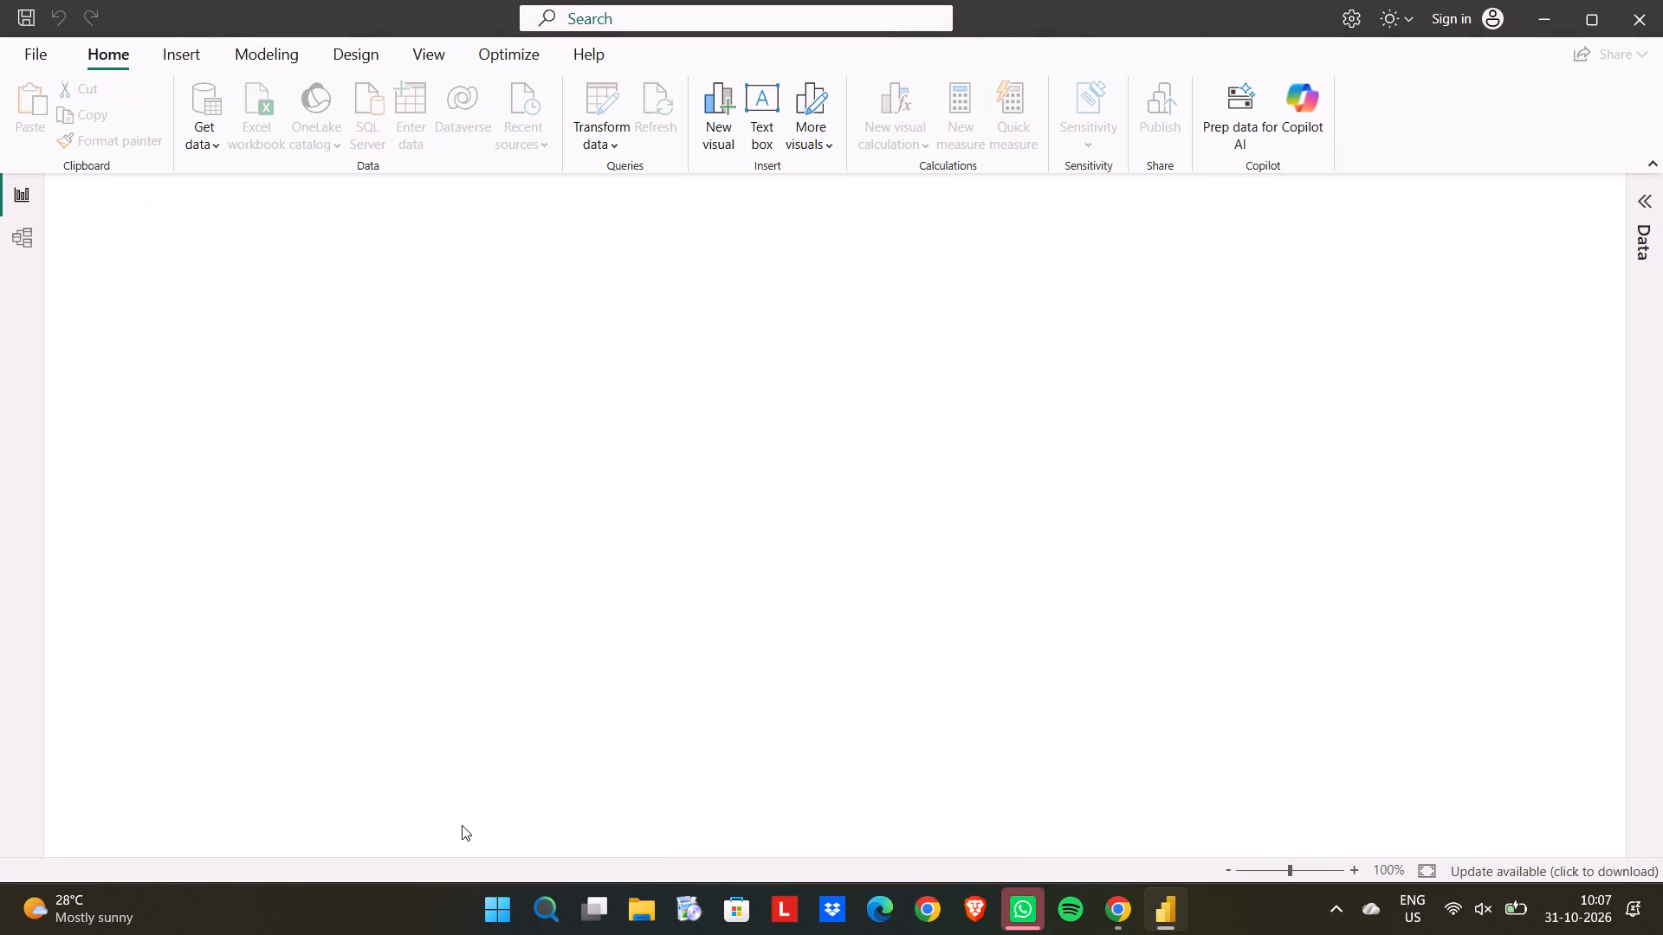
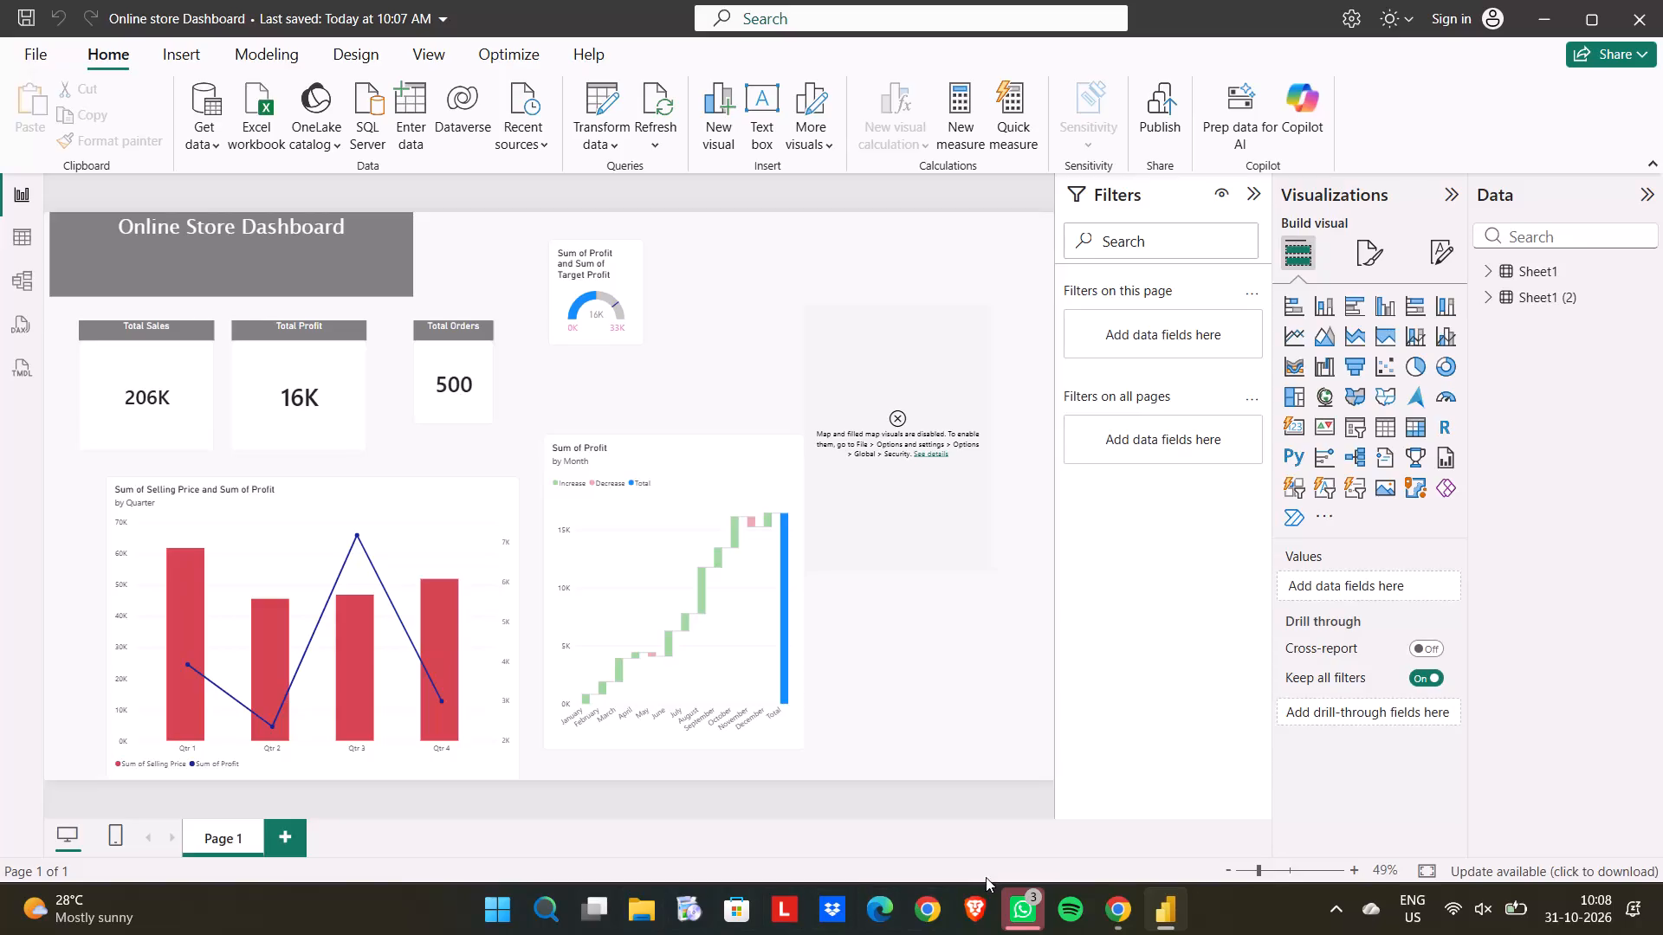
Switch to WhatsApp to view the chat list.
click(1013, 902)
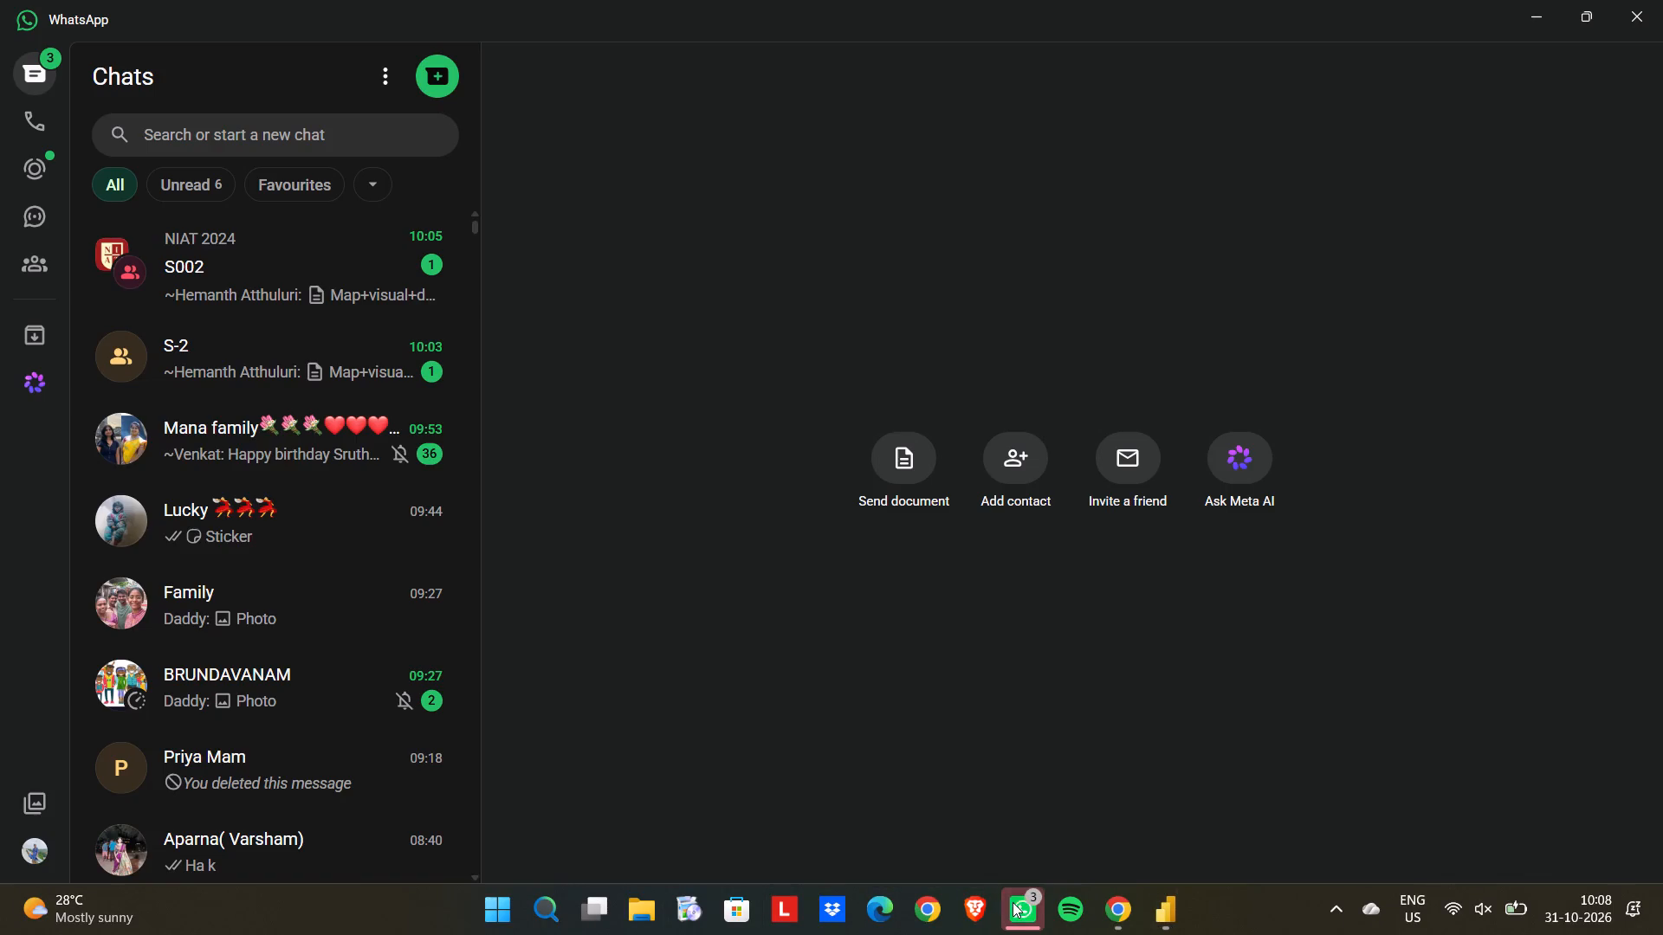
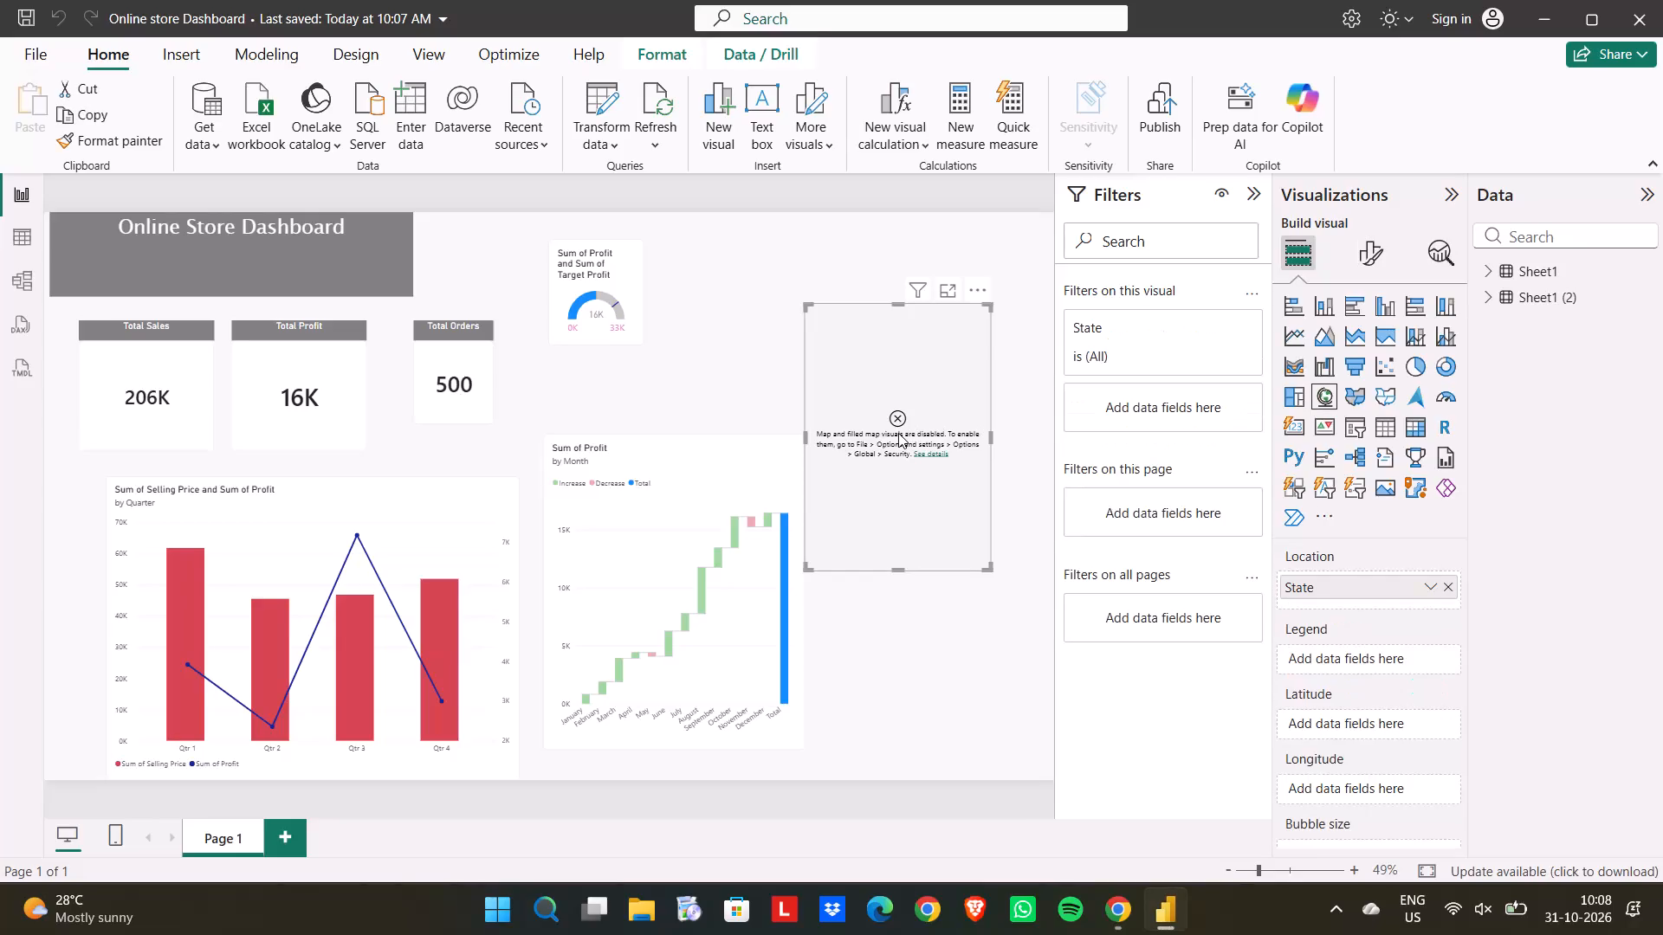
Move the disabled map visual up to the page's top edge, beside the profit gauge.
drag(899, 398, 859, 372)
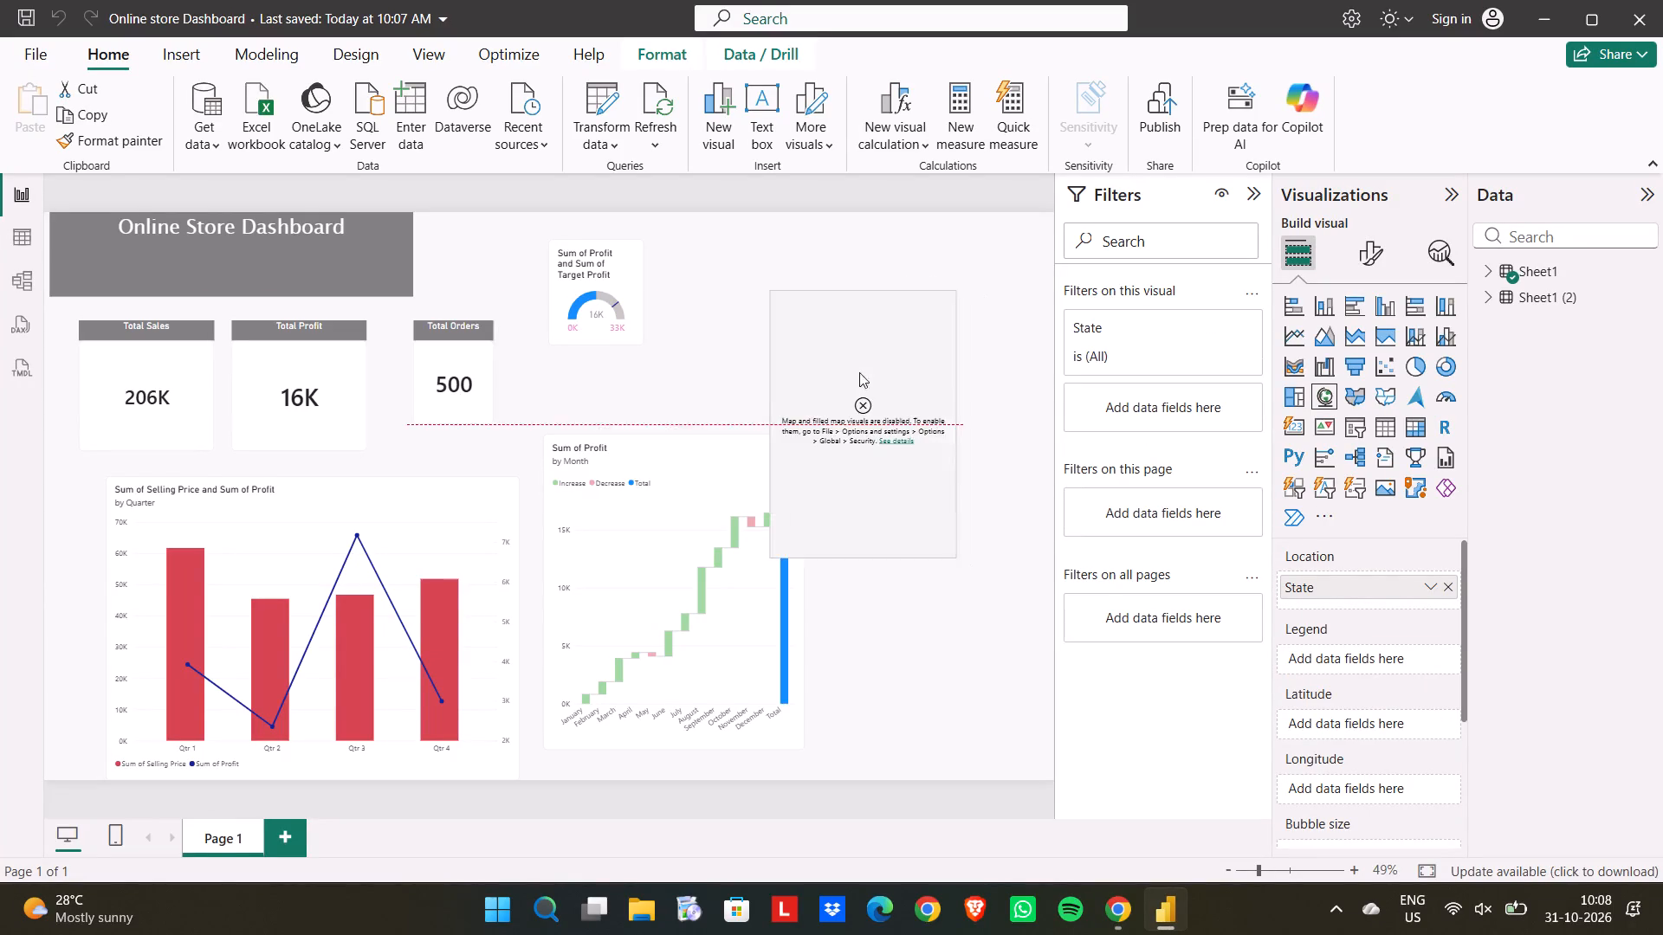
drag(859, 372, 888, 276)
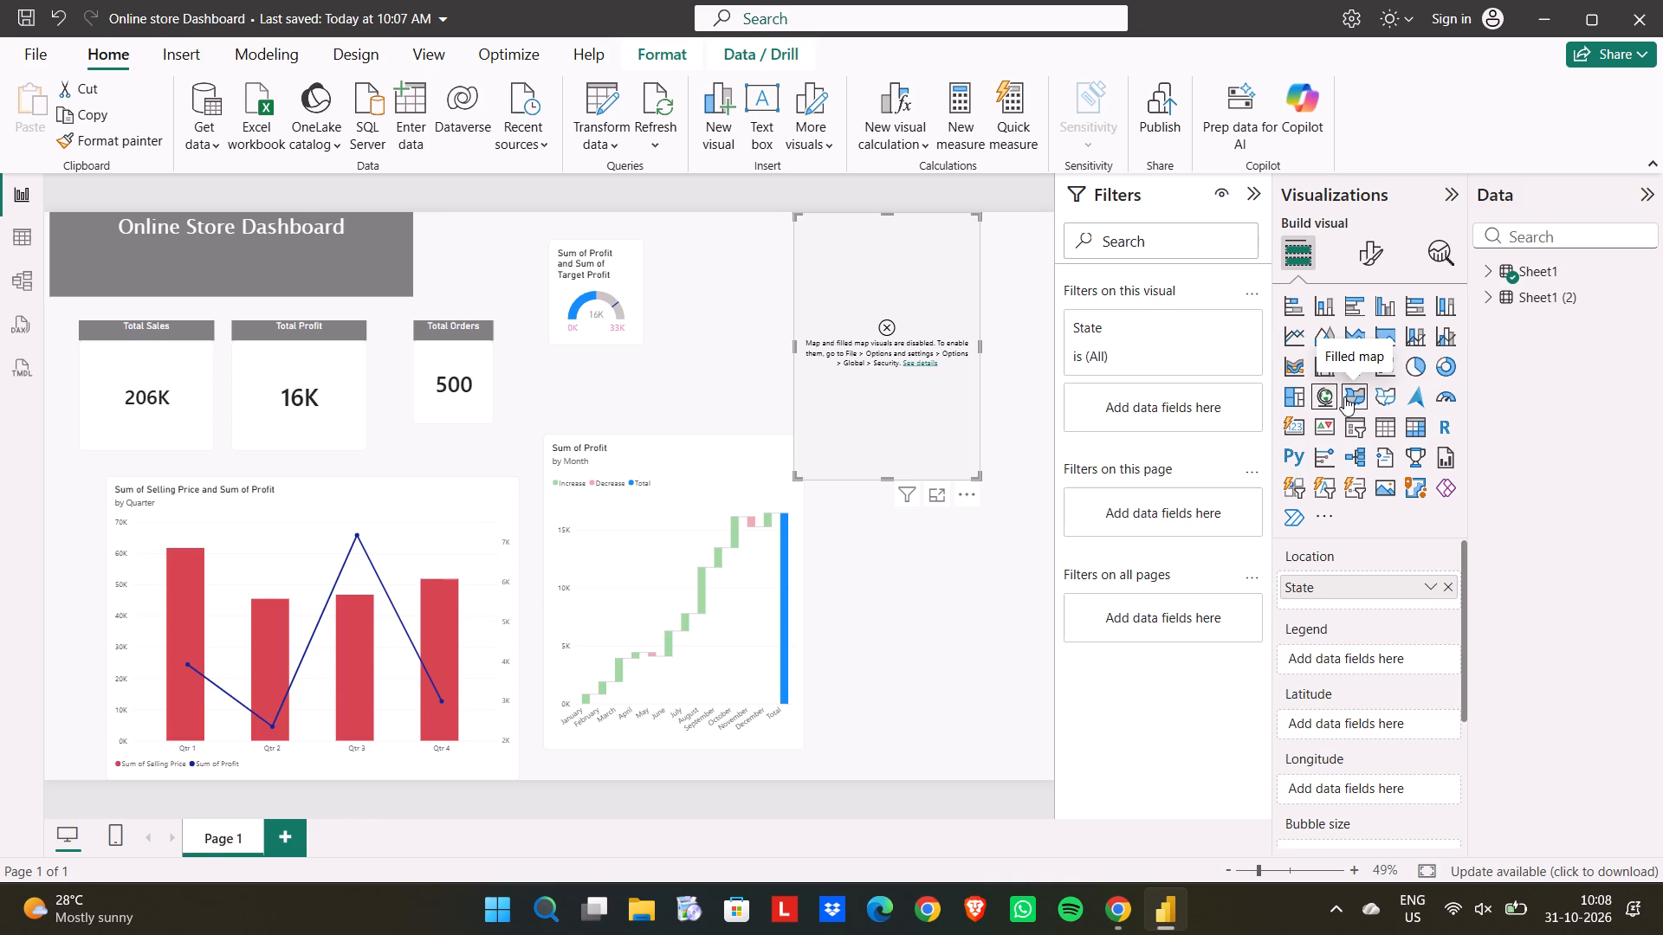
Add an empty filled map visual to the report page.
click(1045, 568)
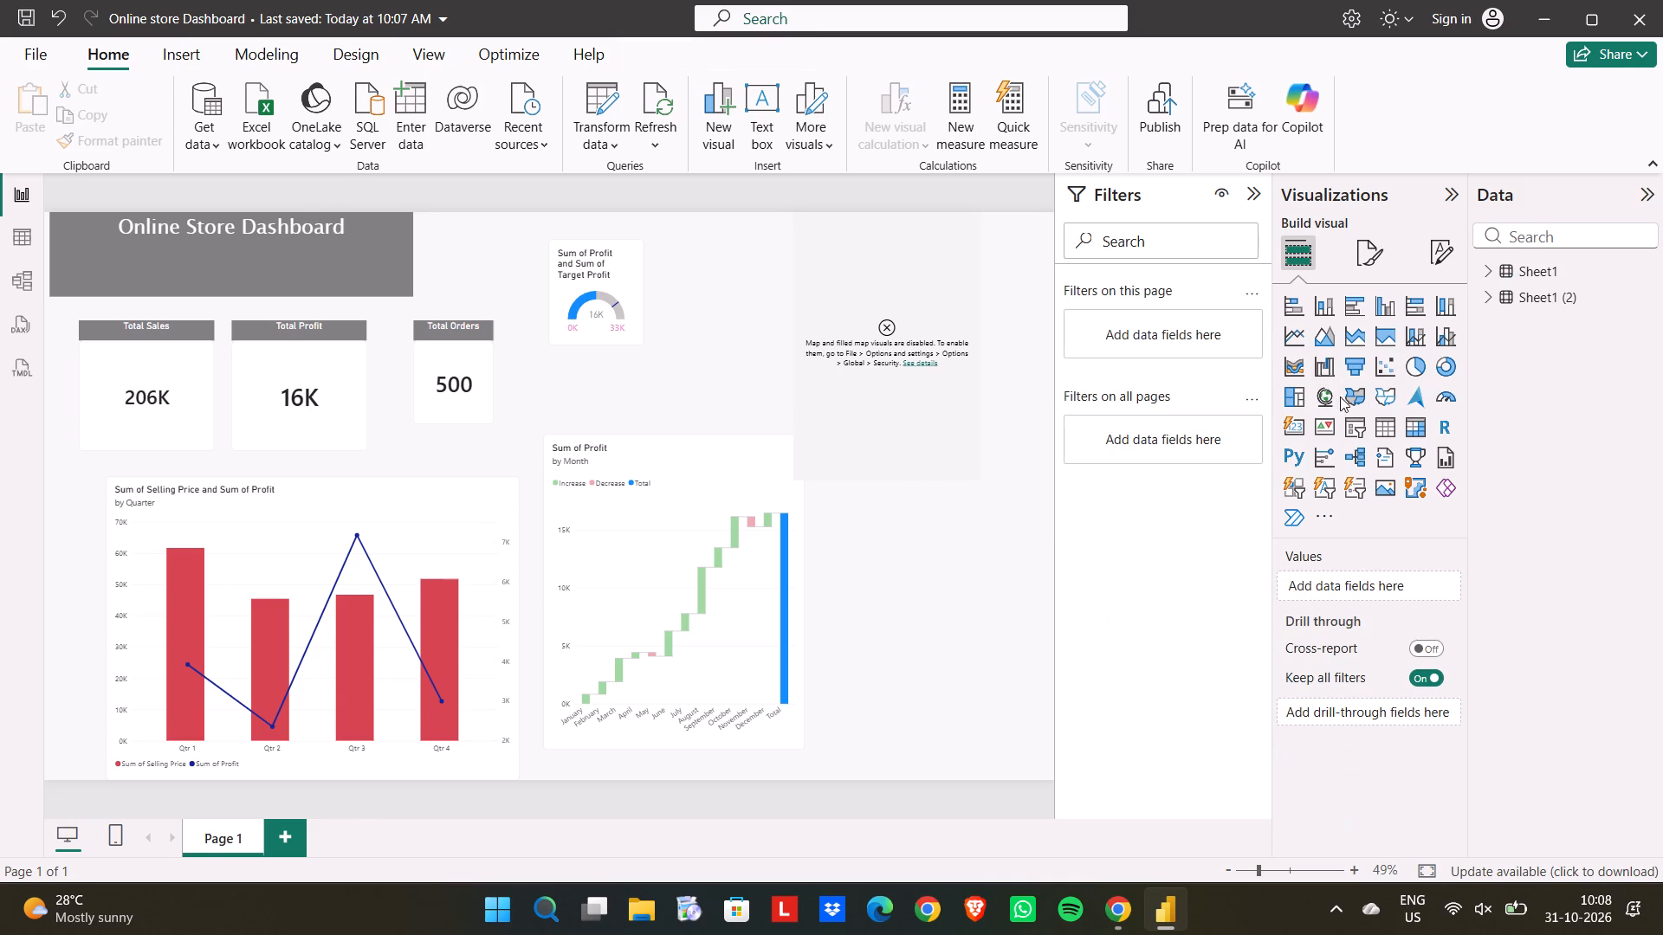
click(1348, 395)
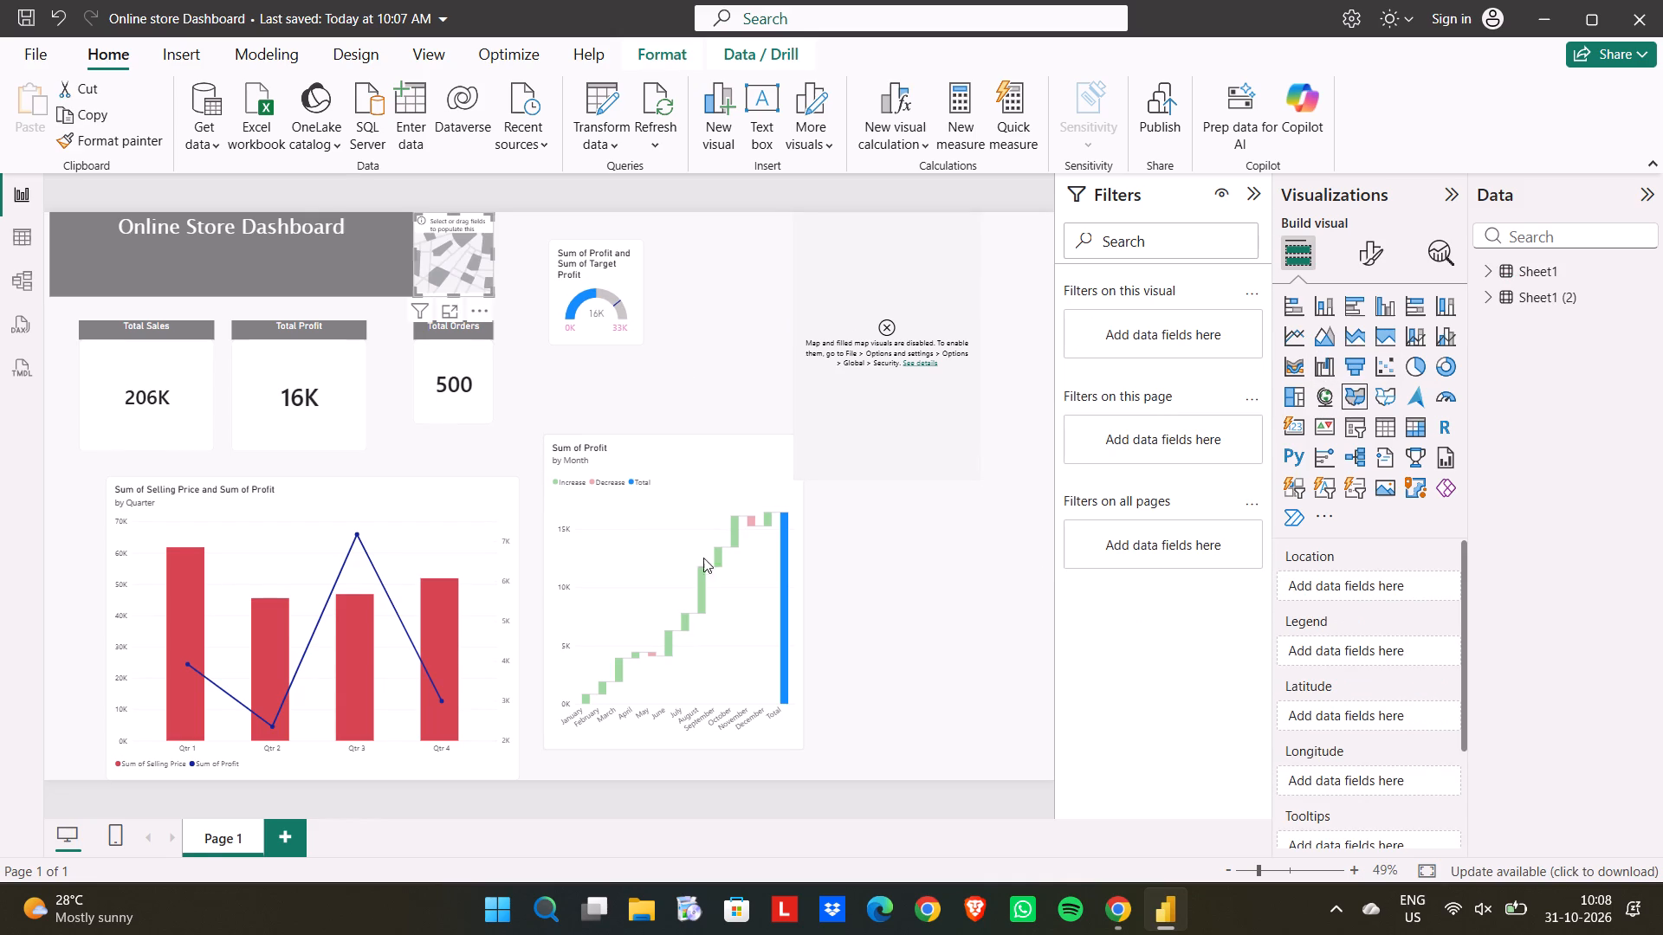
Shrink the monthly Sum of Profit waterfall chart and the quarterly Selling Price and Profit combo chart to free up page space.
click(706, 595)
drag(798, 744, 599, 554)
click(365, 620)
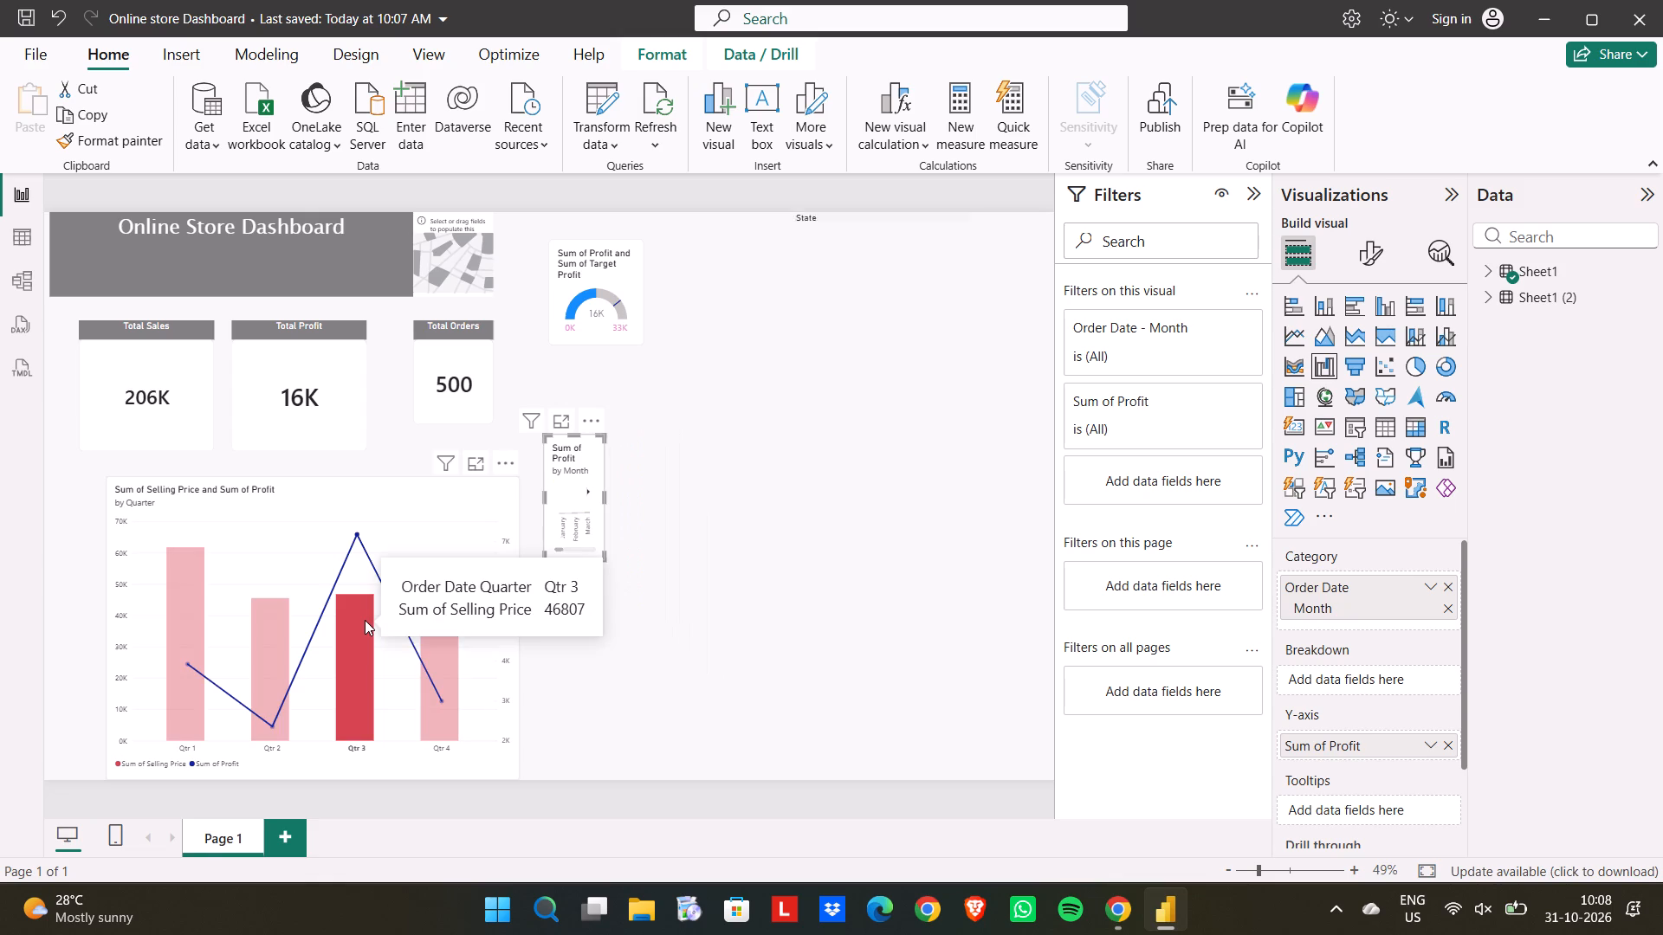
click(468, 693)
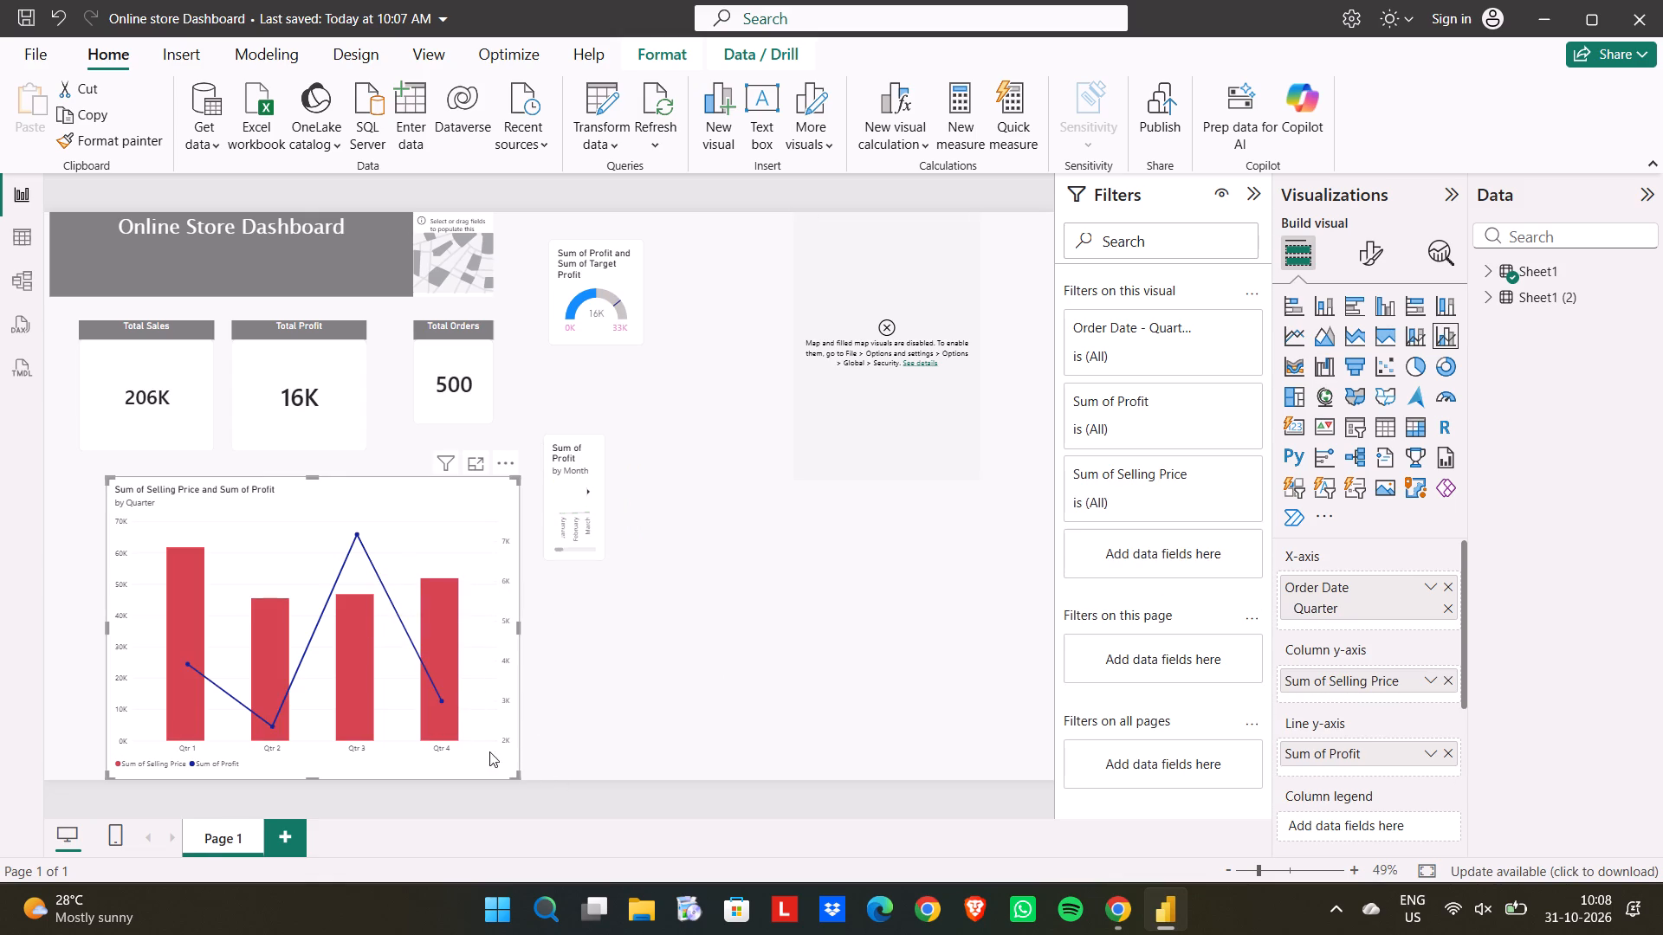
drag(515, 775, 399, 645)
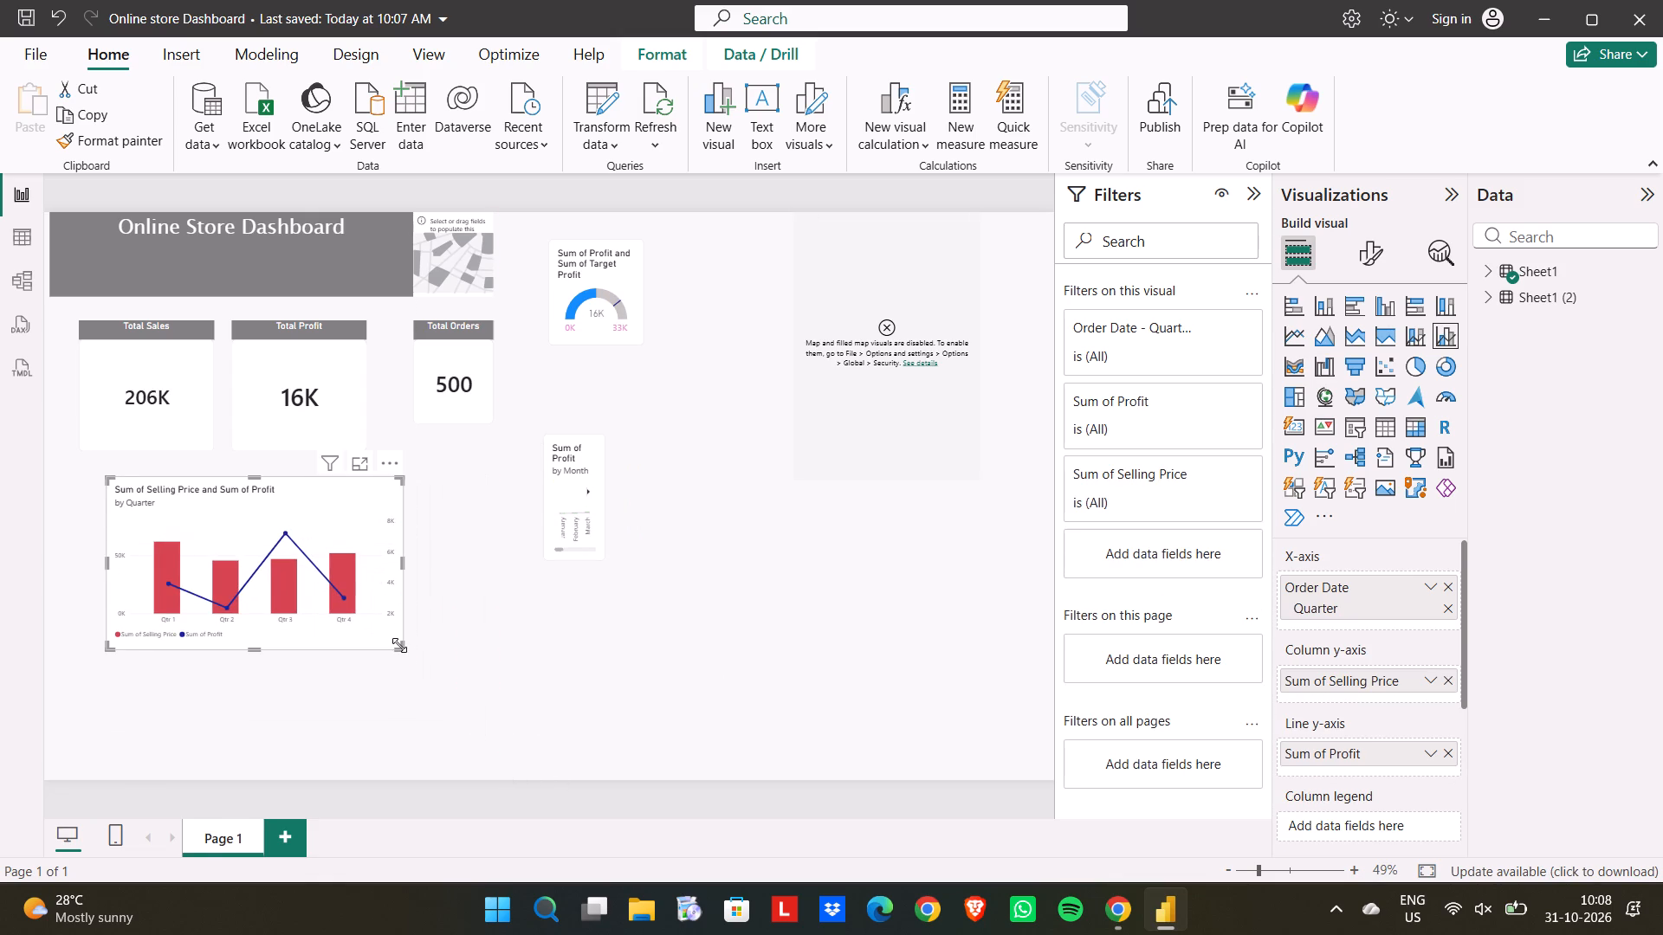
Move the small waterfall chart next to the quarterly combo chart, directly below the Total Orders card.
drag(579, 491, 480, 504)
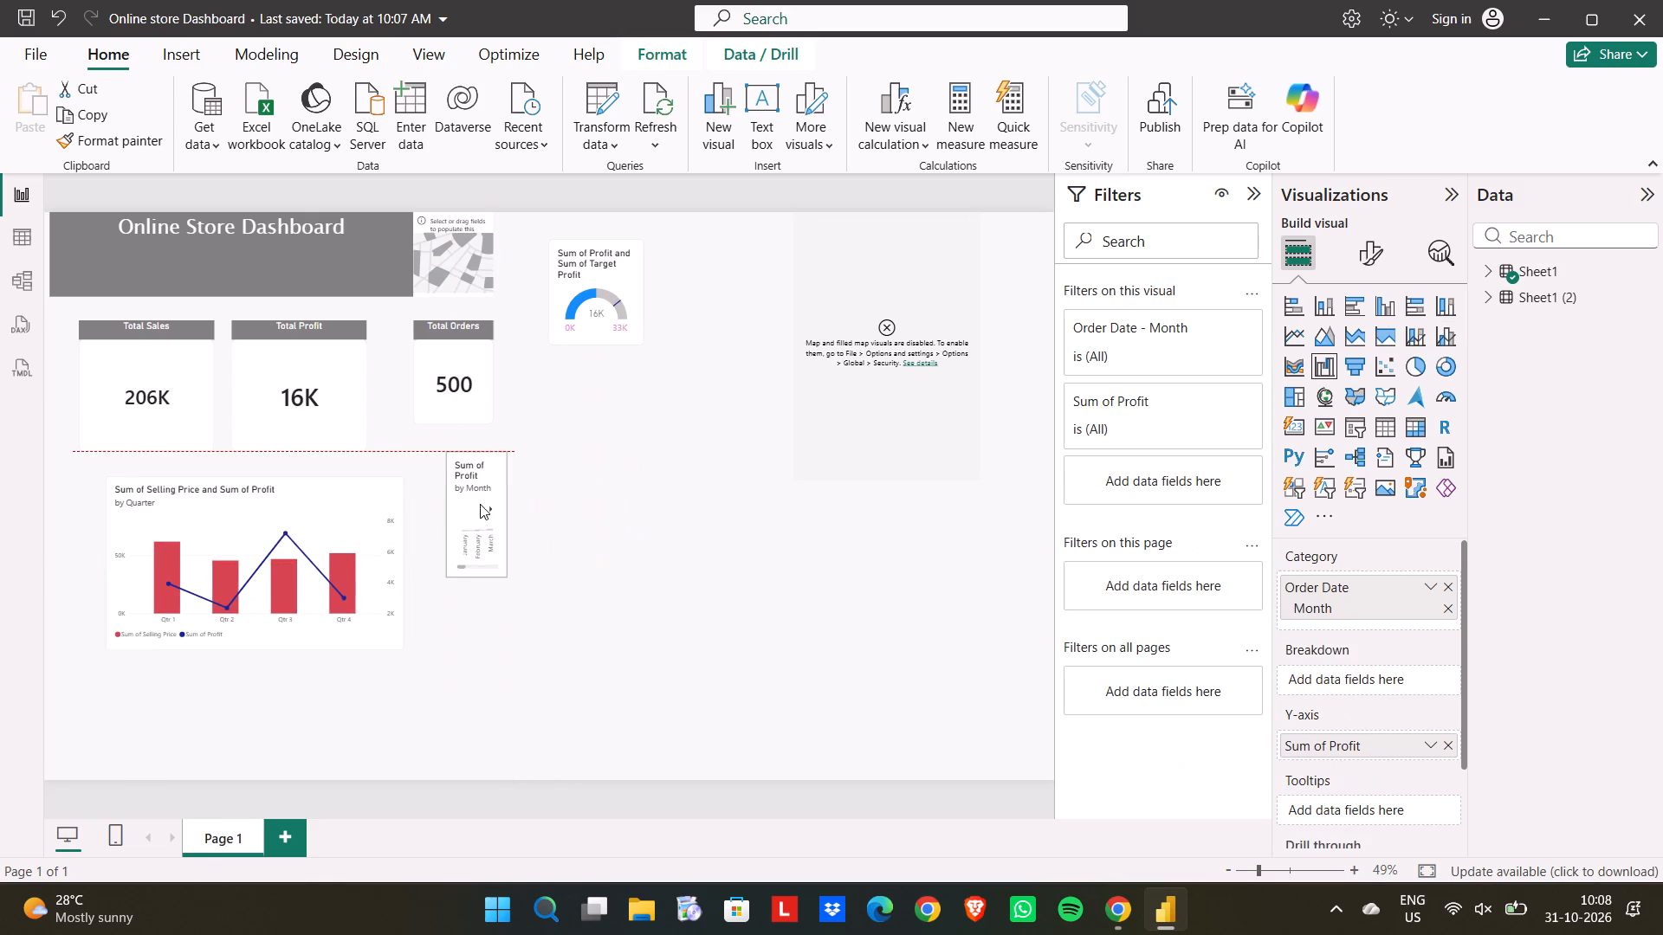
drag(480, 504, 474, 514)
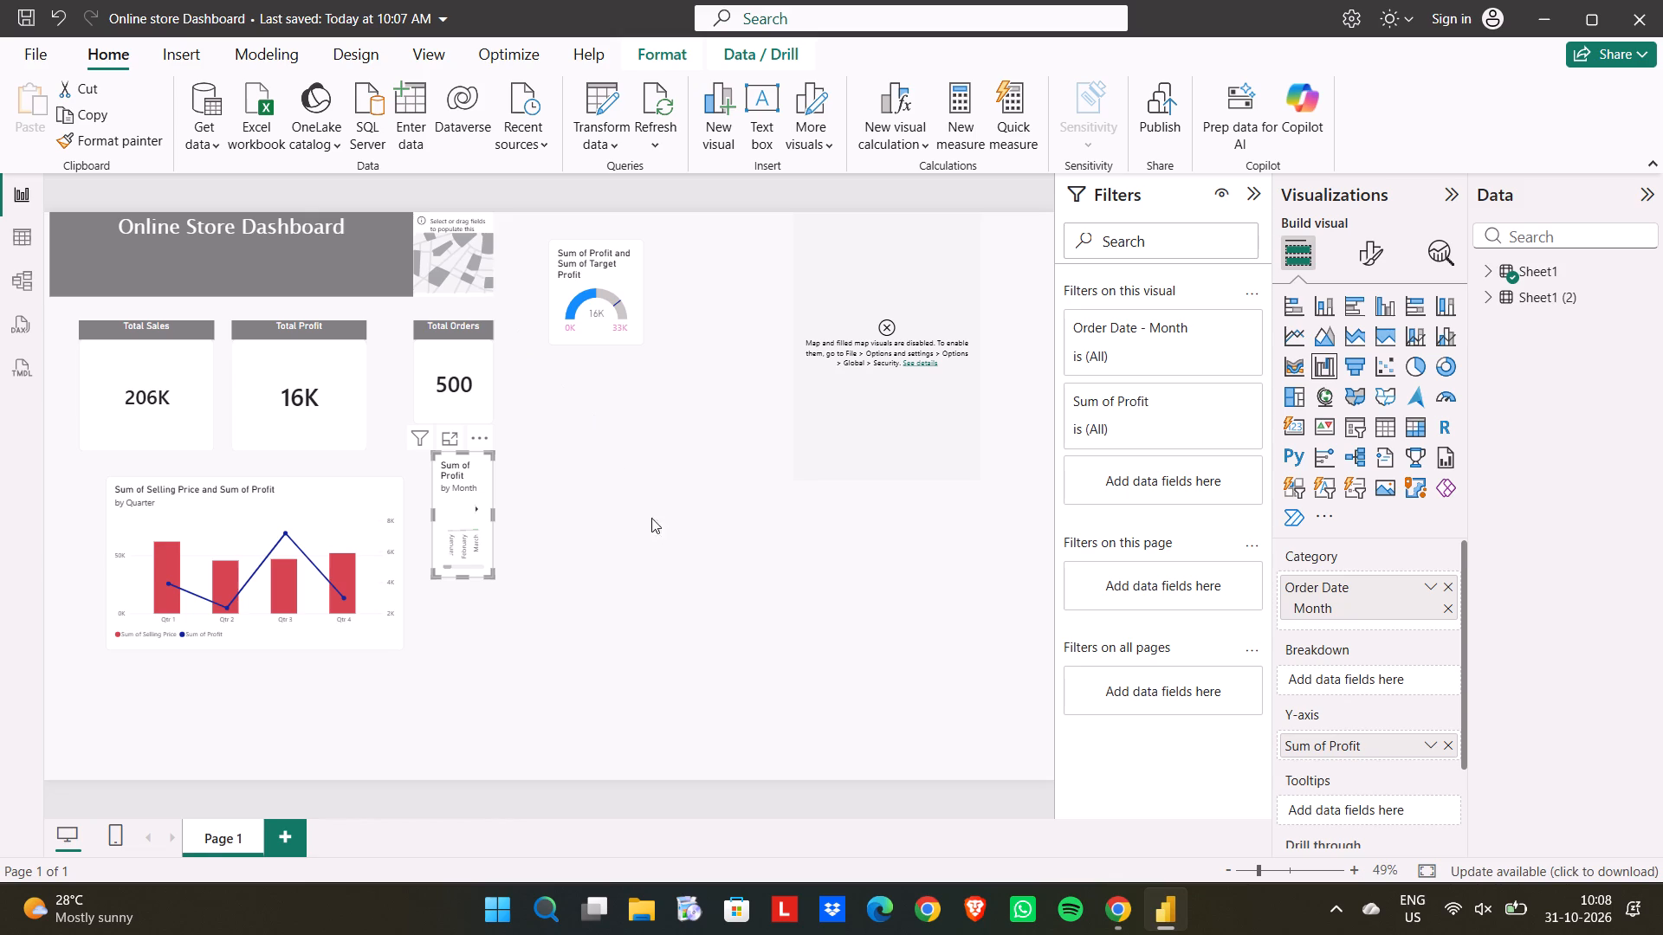
Move the empty filled map into the free area below the profit gauge and enlarge it.
drag(466, 267, 659, 596)
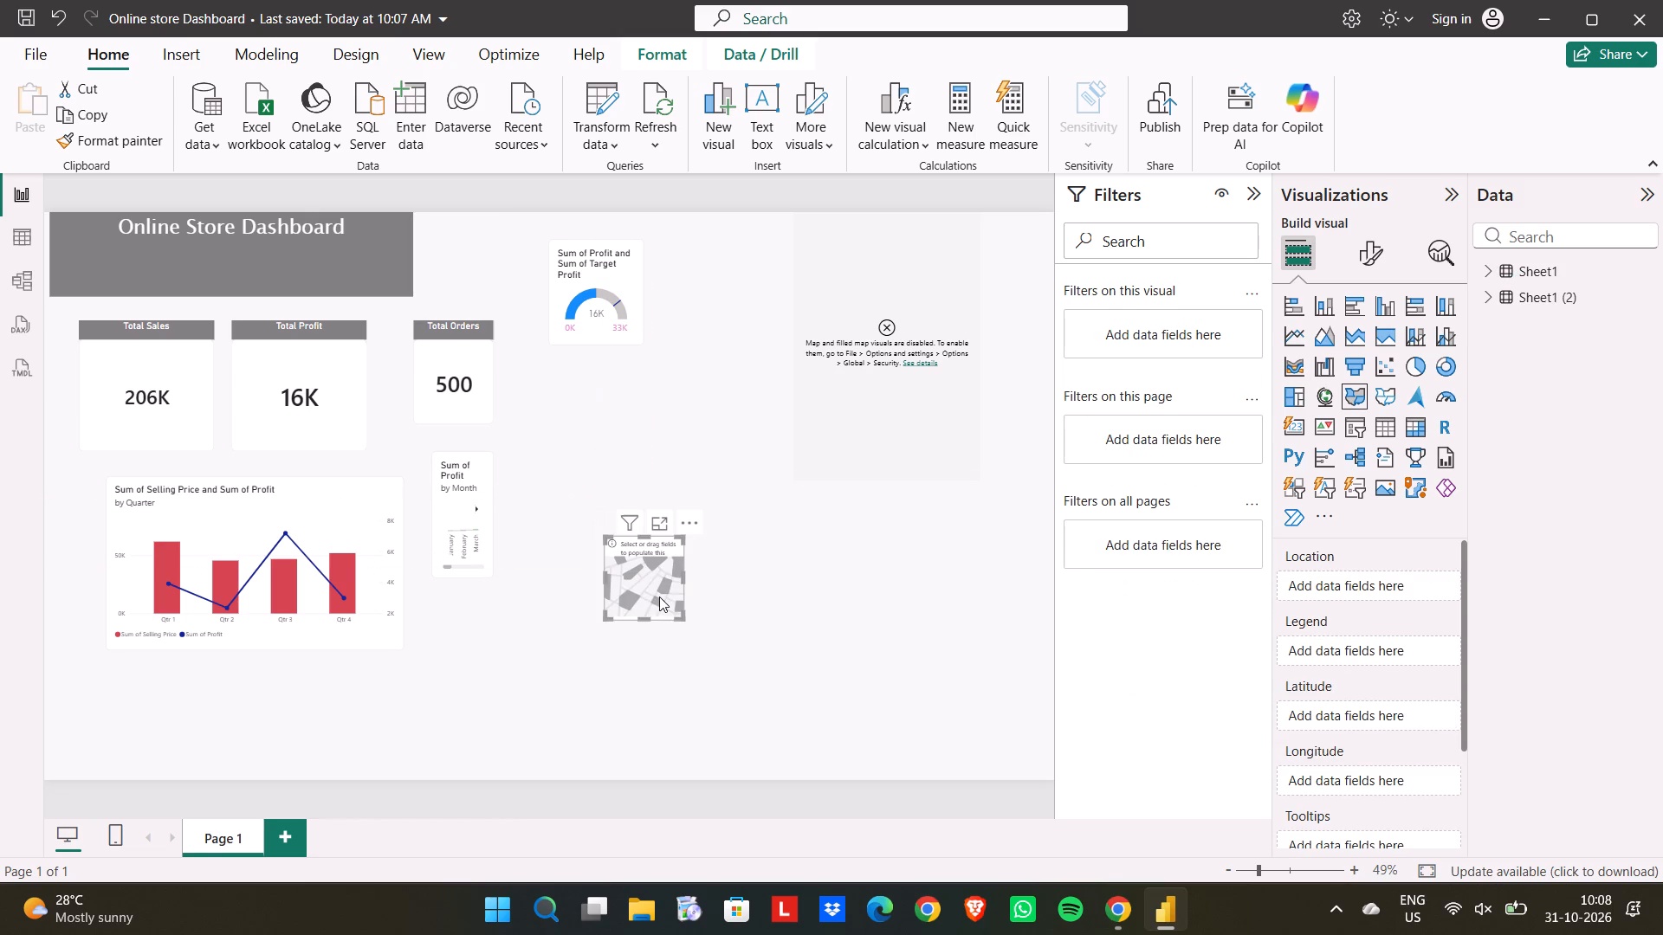
drag(680, 612, 782, 702)
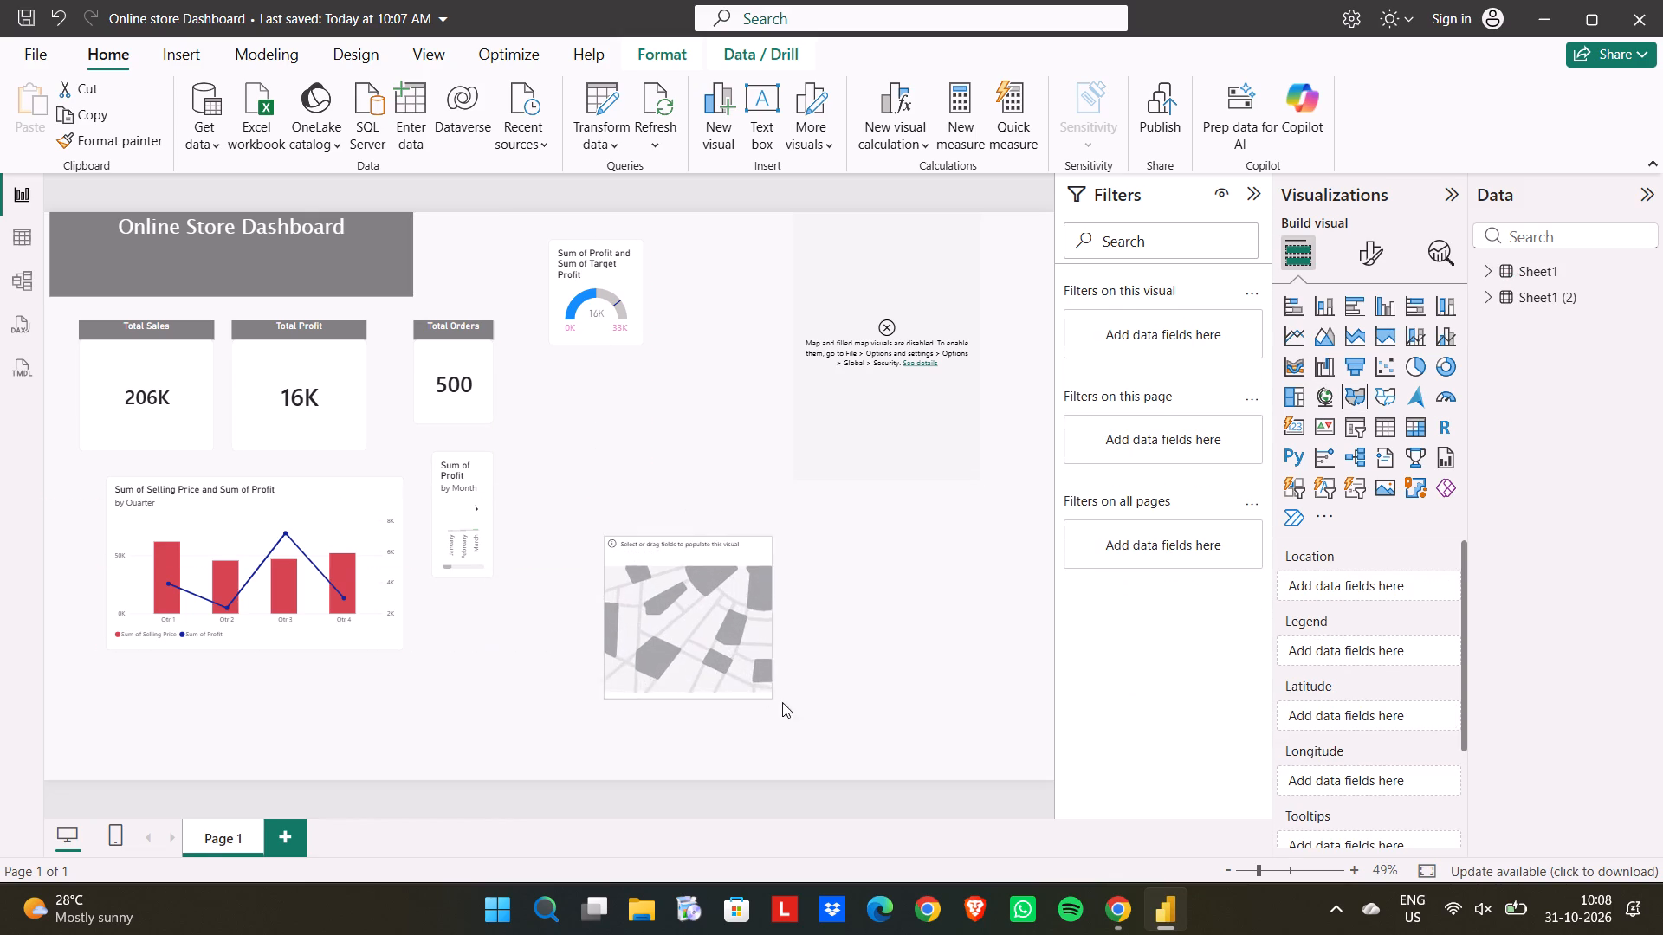
drag(782, 702, 800, 715)
drag(707, 641, 683, 571)
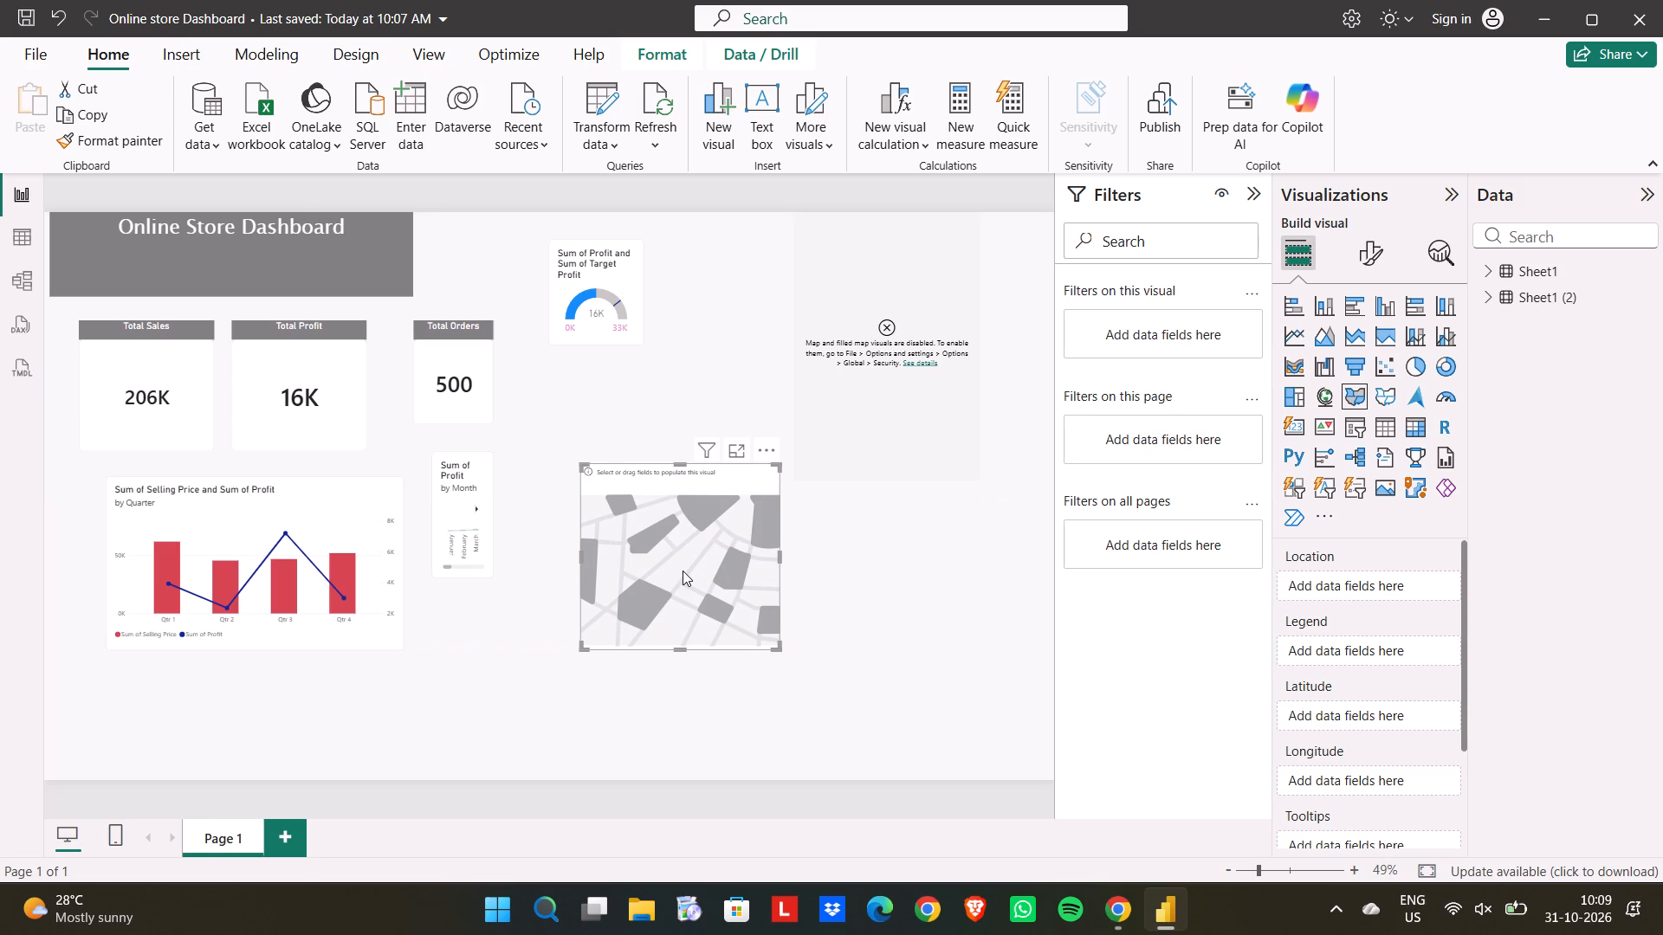
Assign the State field from Sheet1 (2) as the filled map's Location.
click(1431, 693)
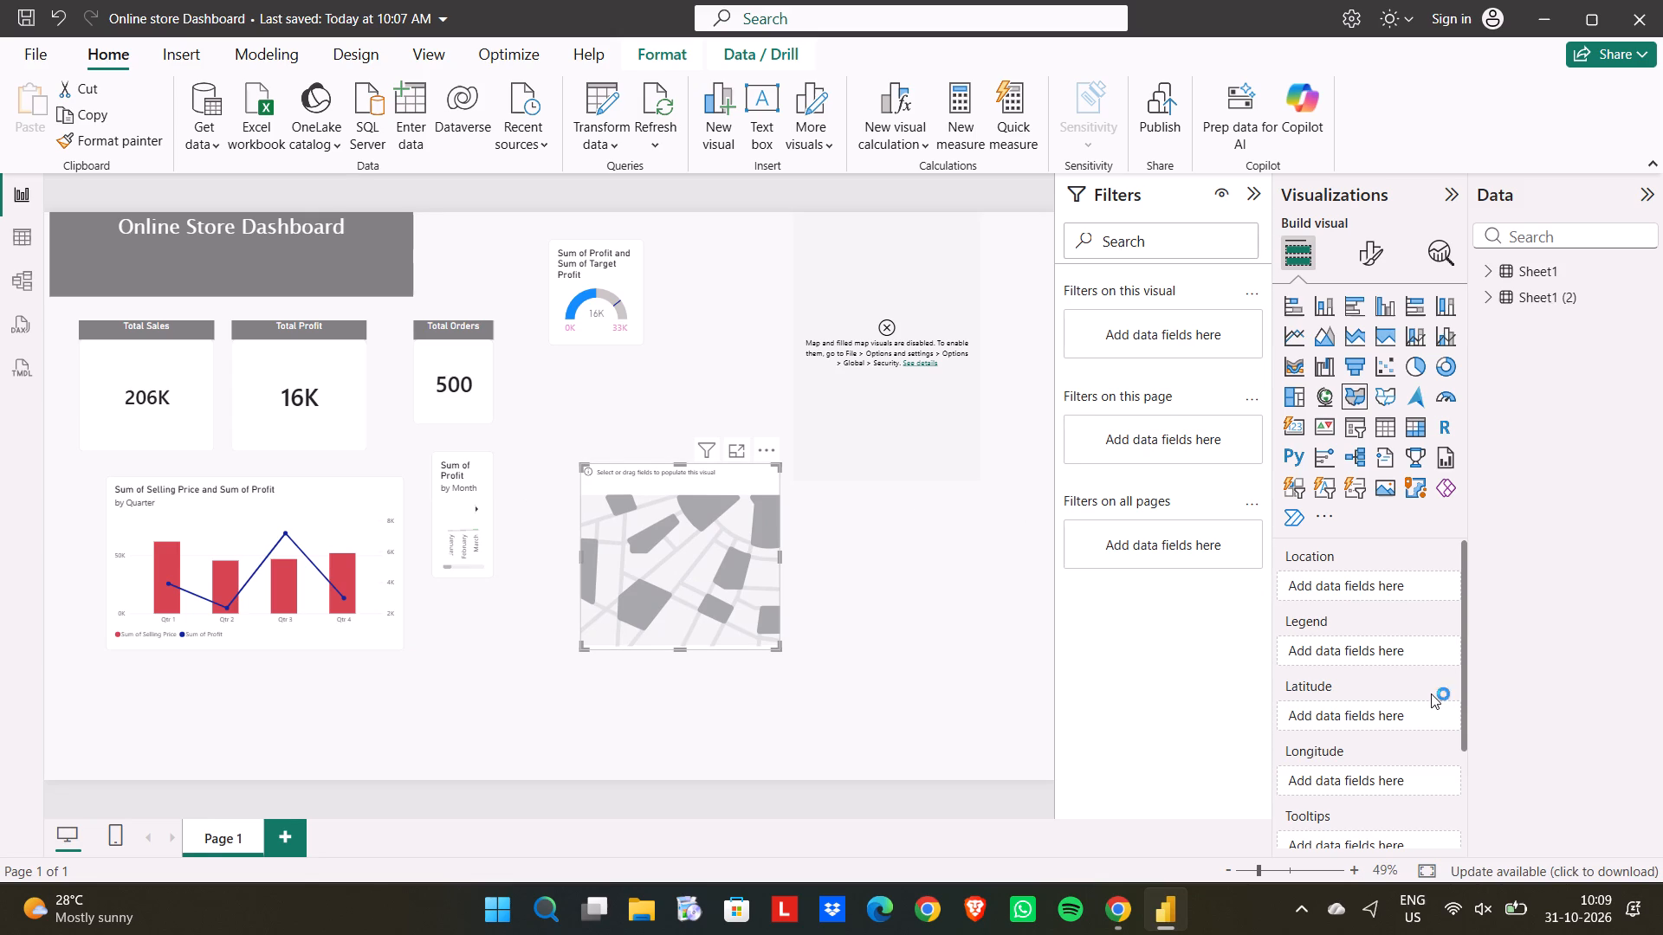
scroll(1431, 693, down, 3)
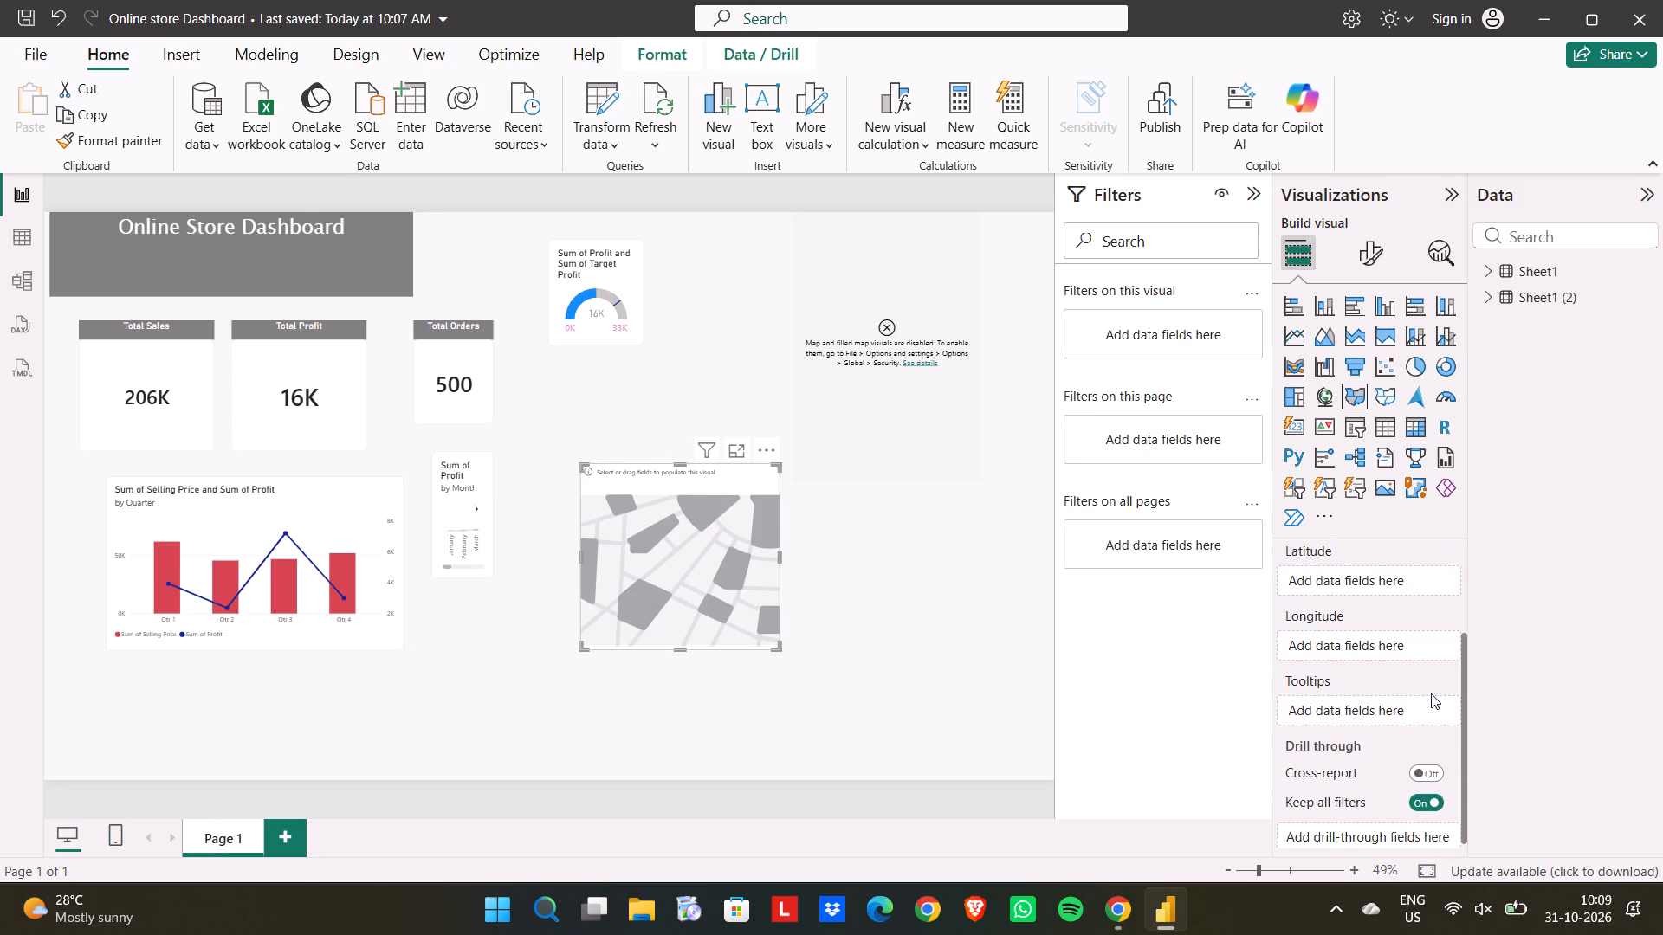
scroll(1431, 693, up, 5)
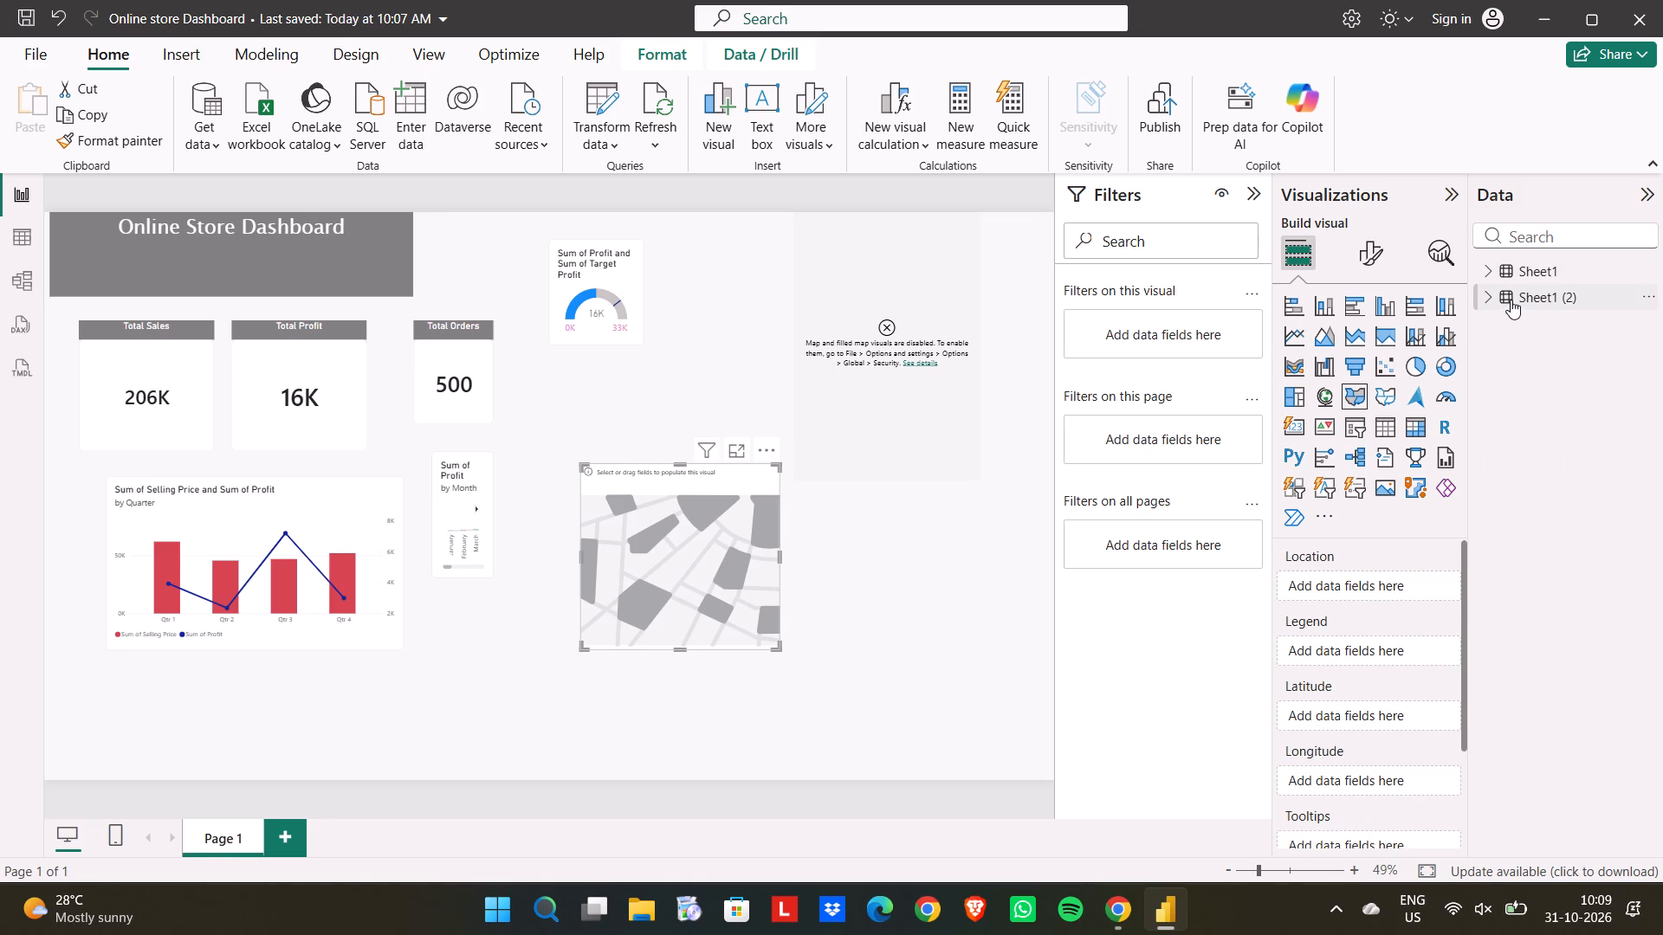
click(1483, 297)
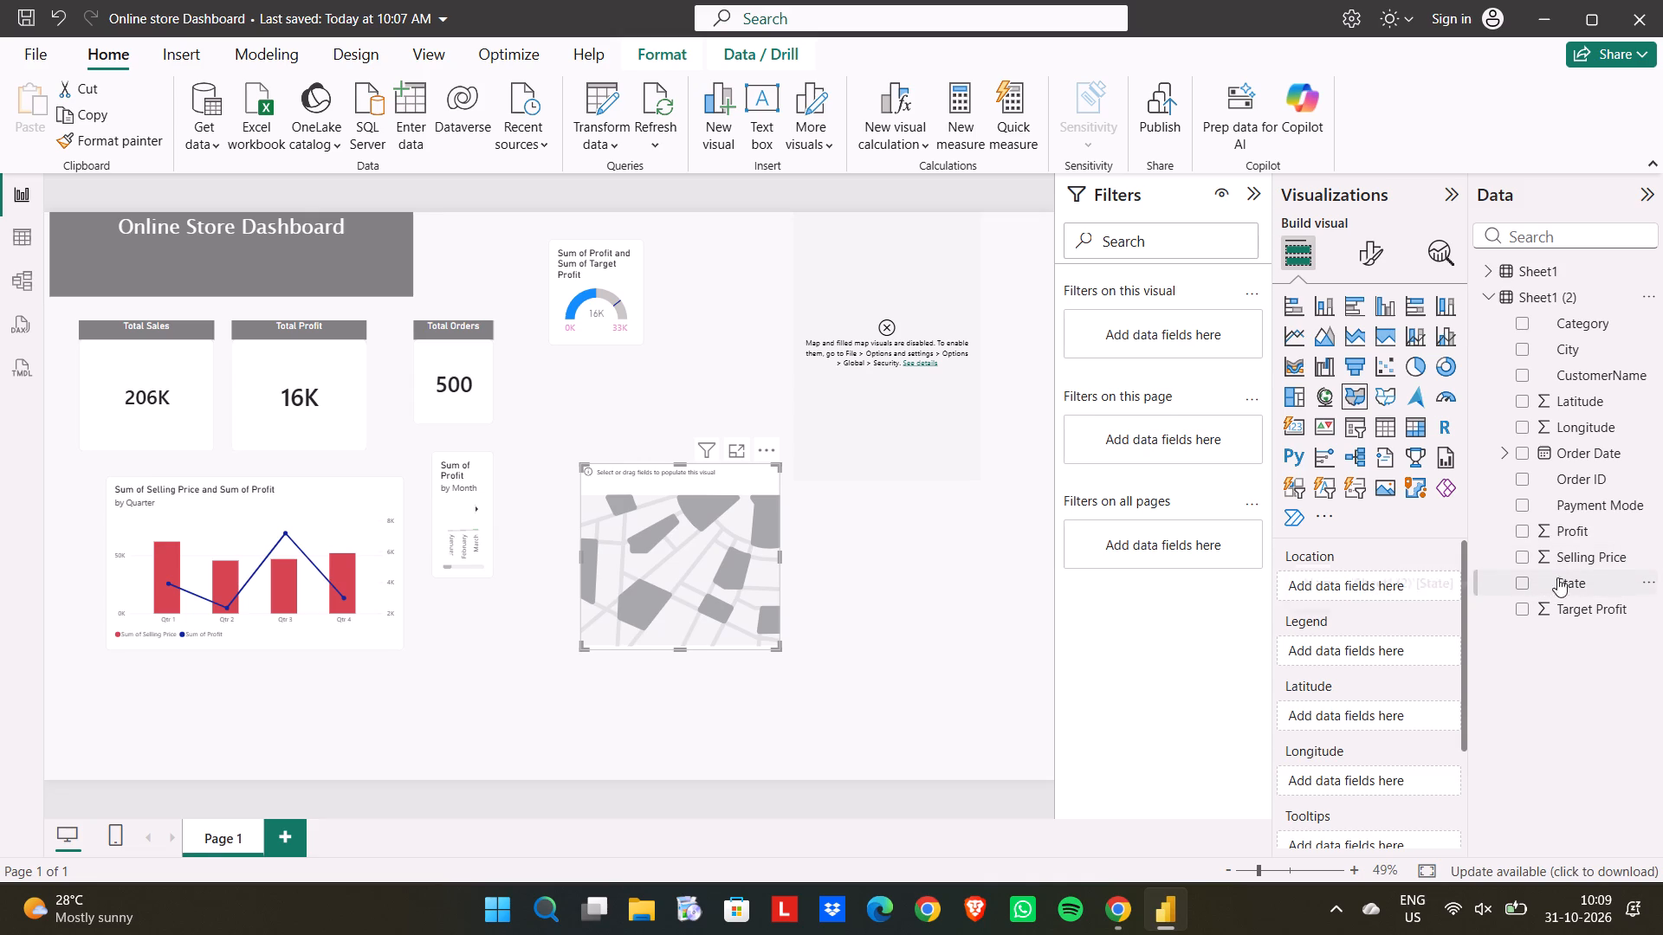
drag(1576, 582, 1511, 590)
drag(1511, 590, 1366, 588)
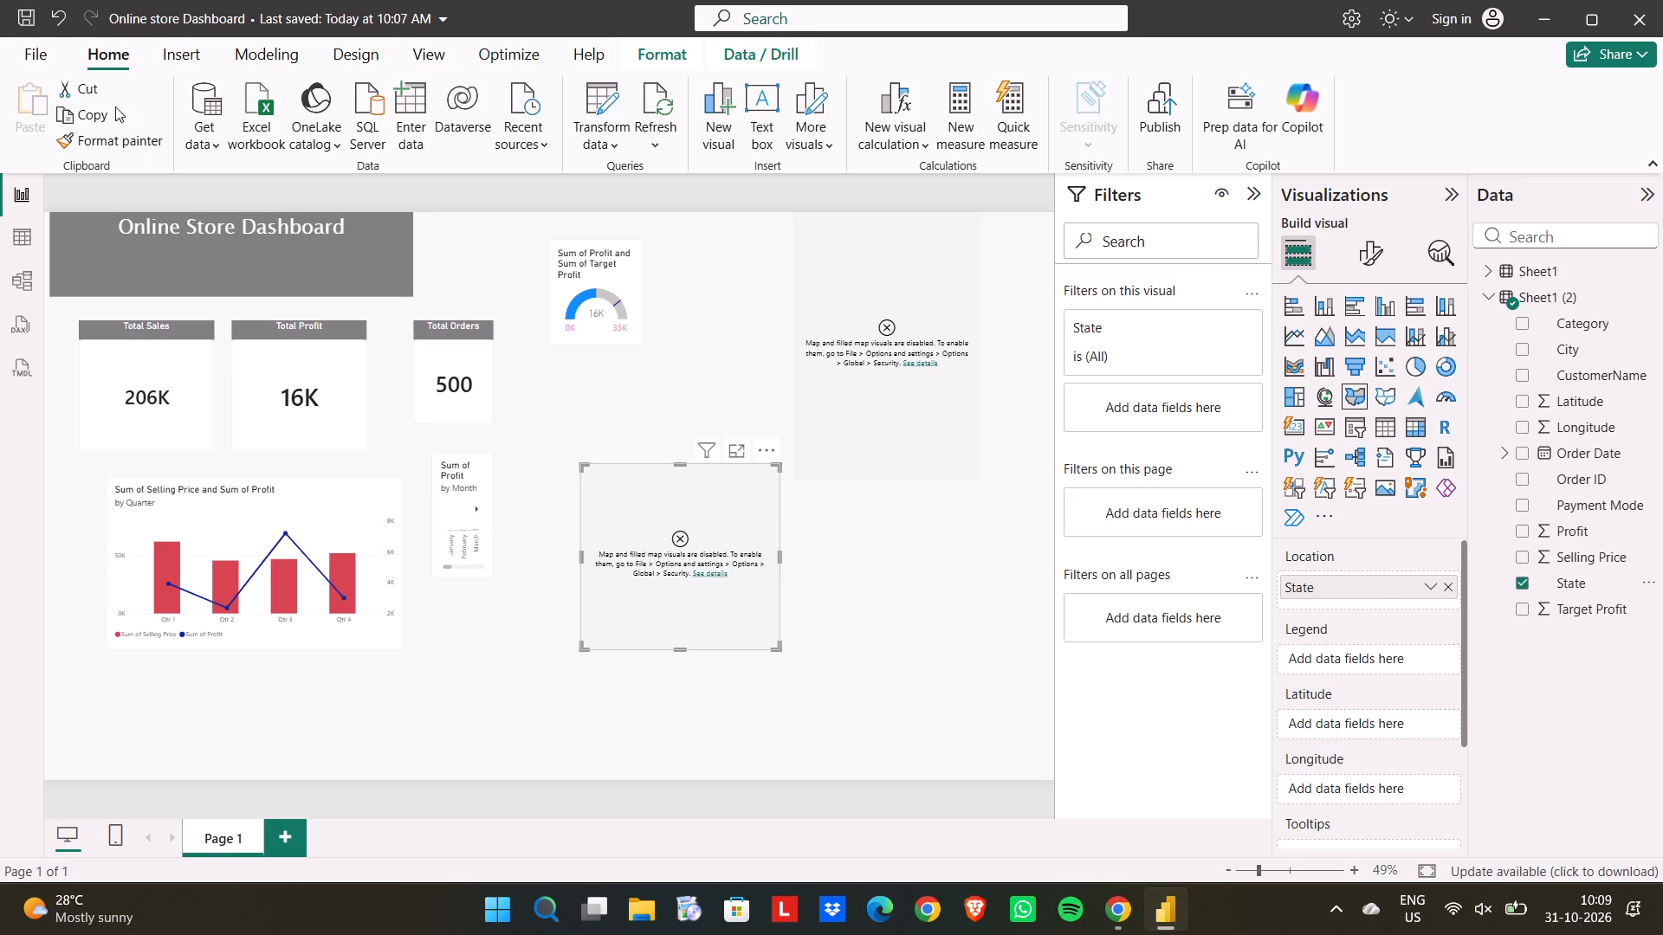
Review the global Security and Data Load options, and enable always allowing parameterization in data source and transformation dialogs for Power Query Editor.
click(32, 48)
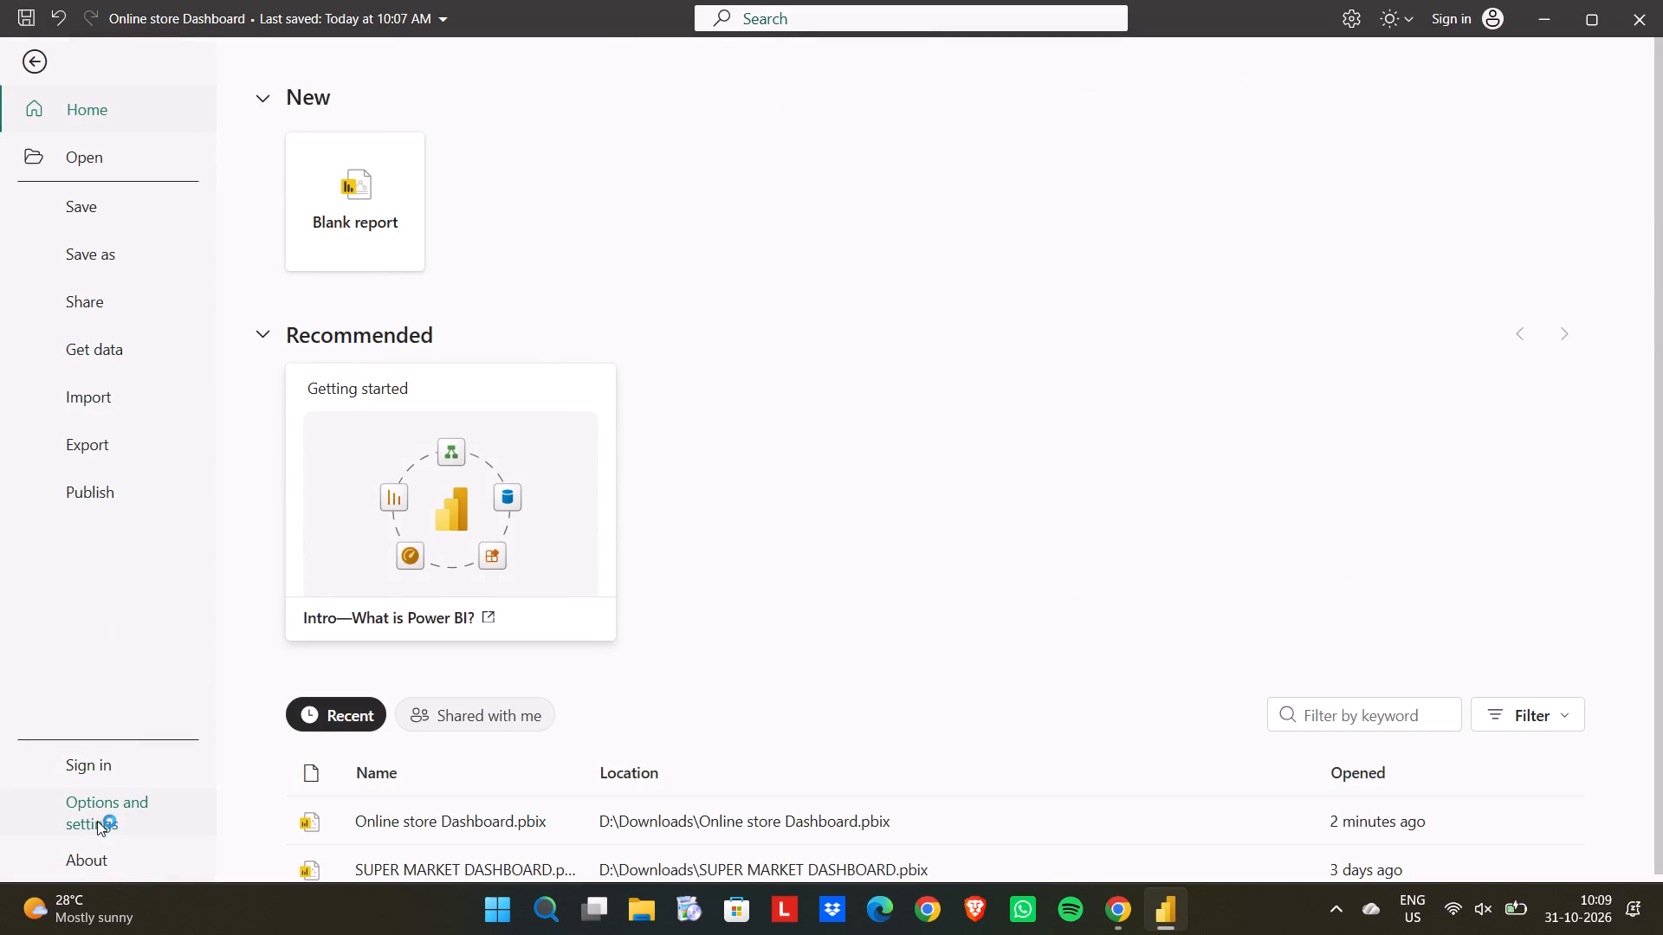
click(113, 823)
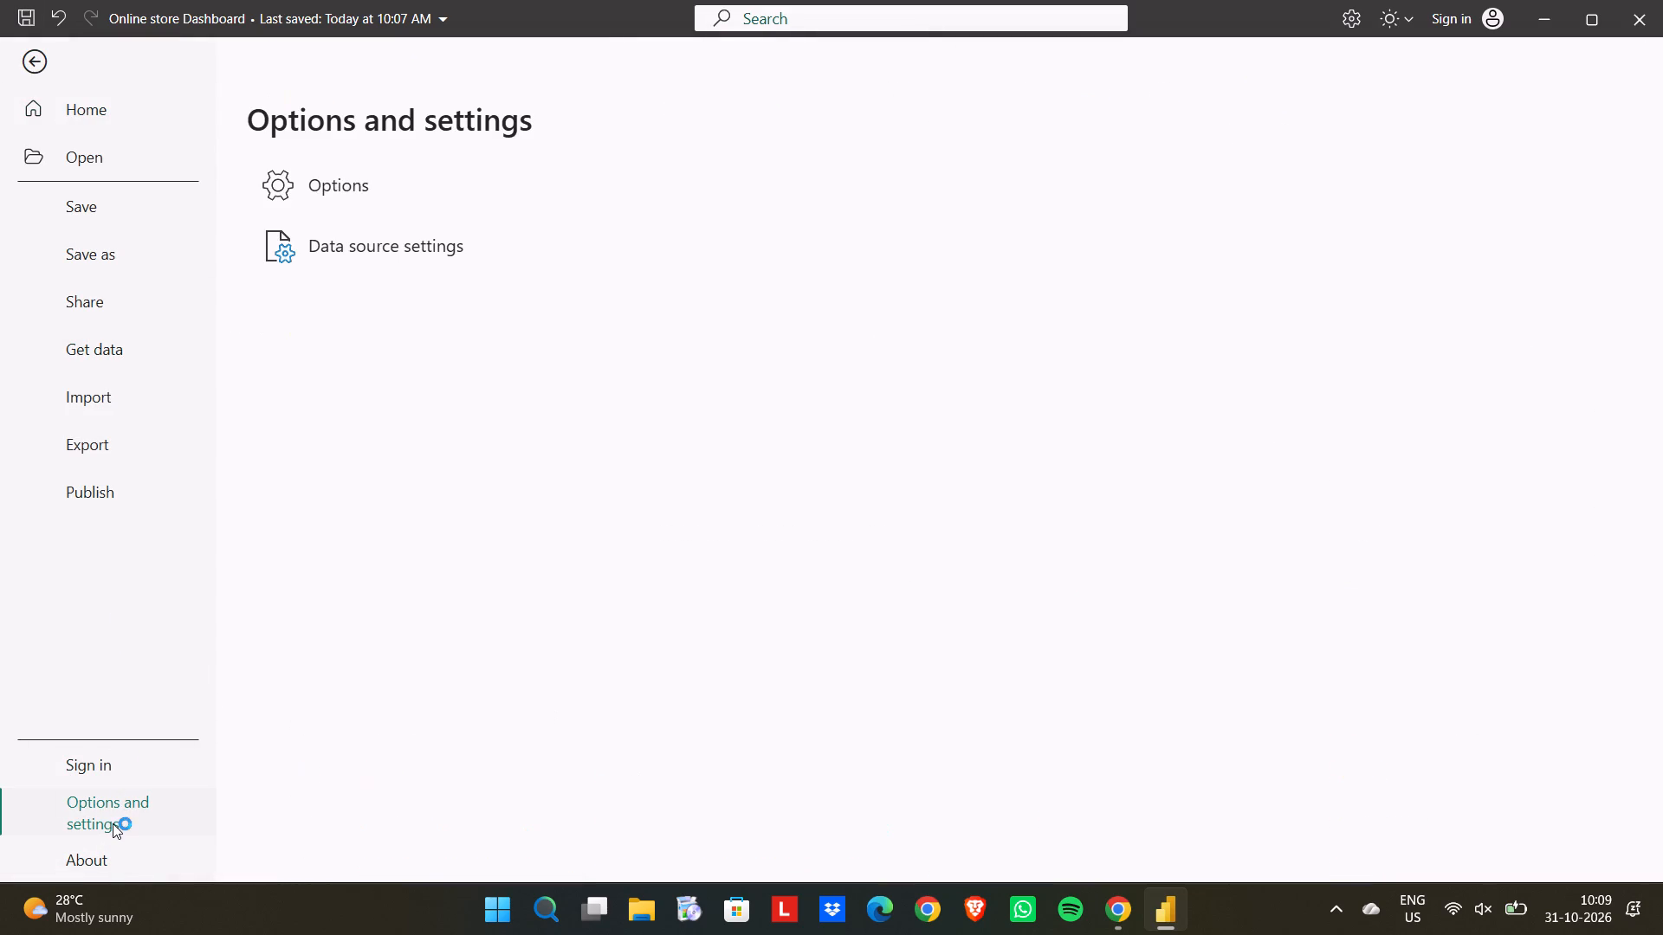
click(393, 169)
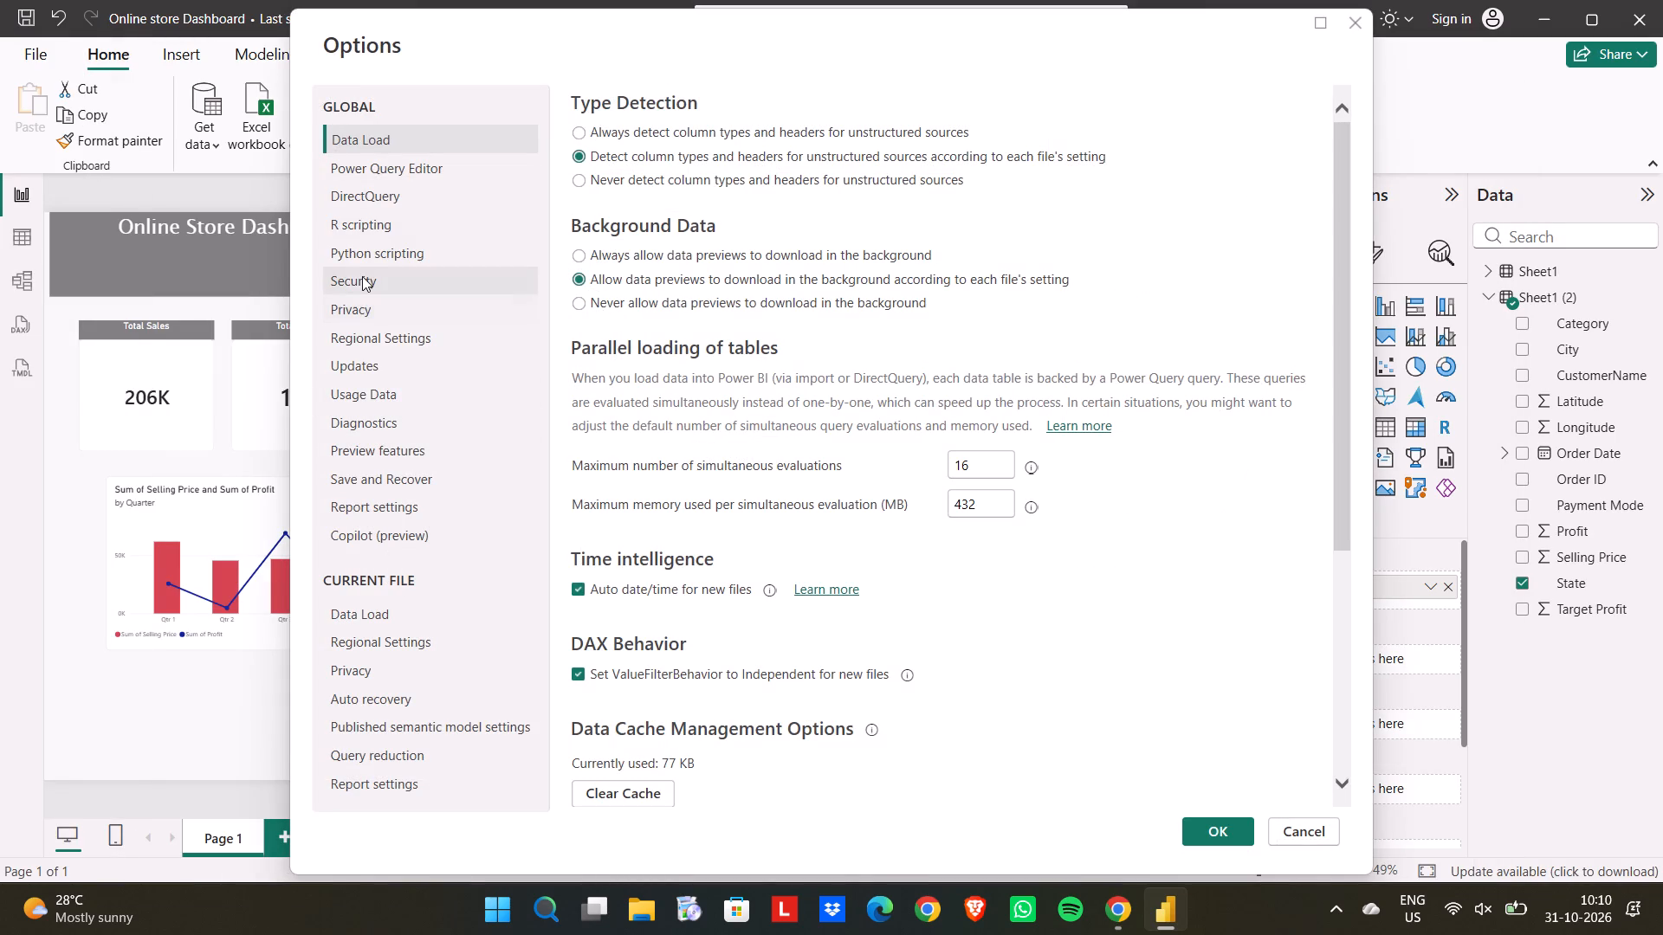
click(362, 276)
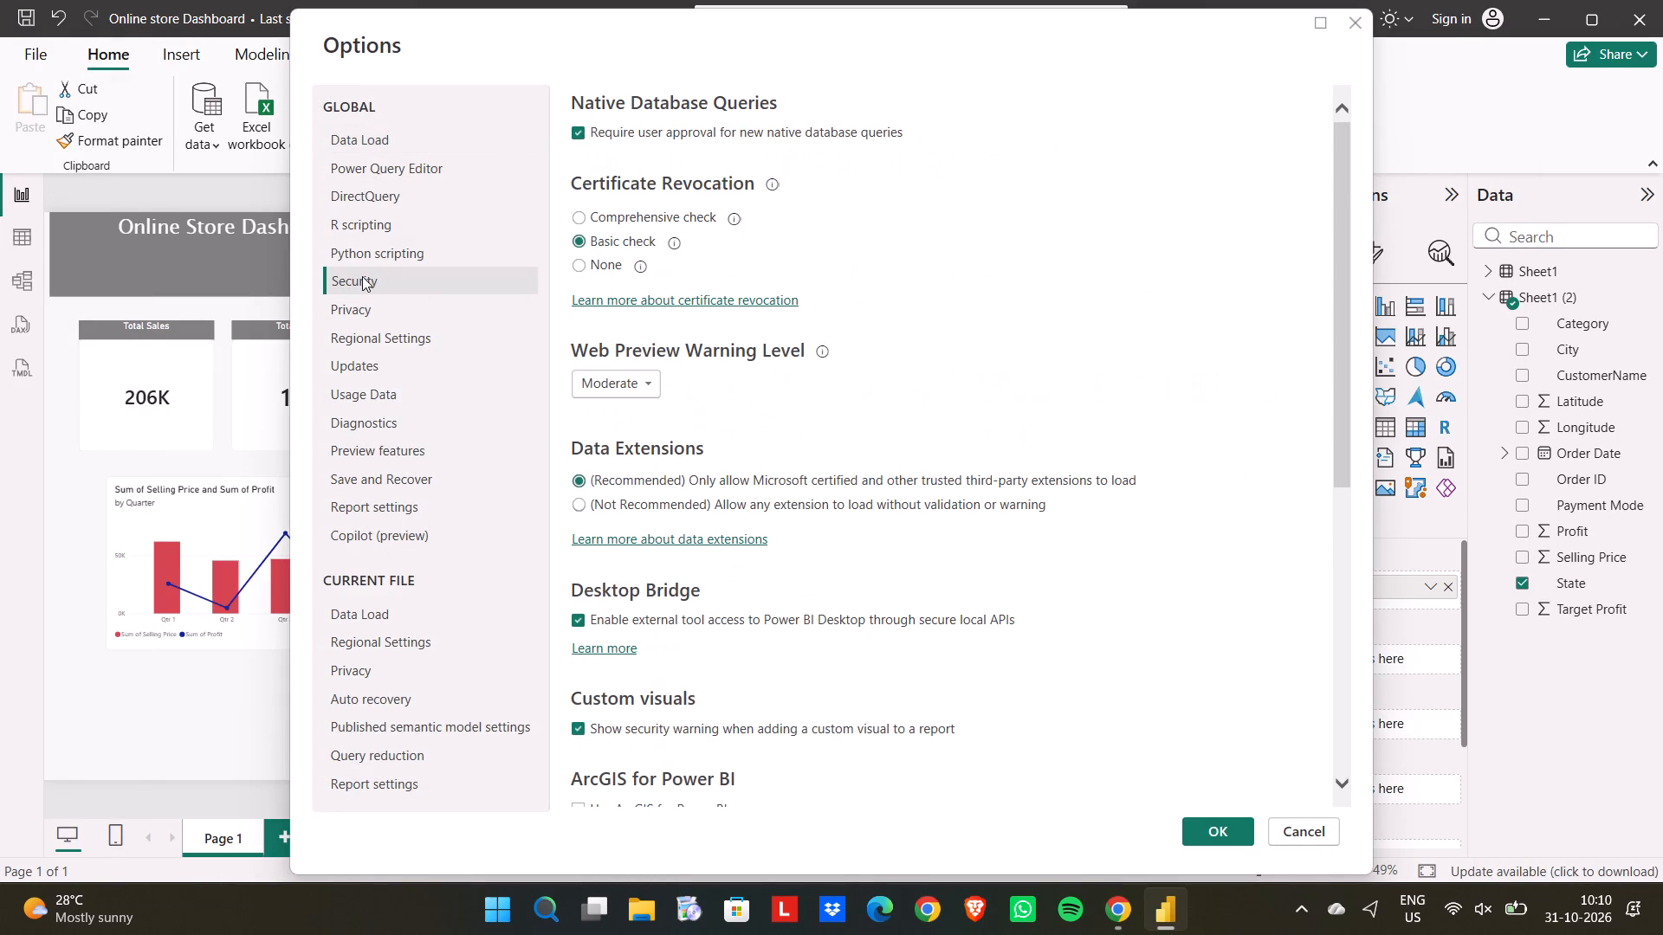
click(393, 120)
click(393, 125)
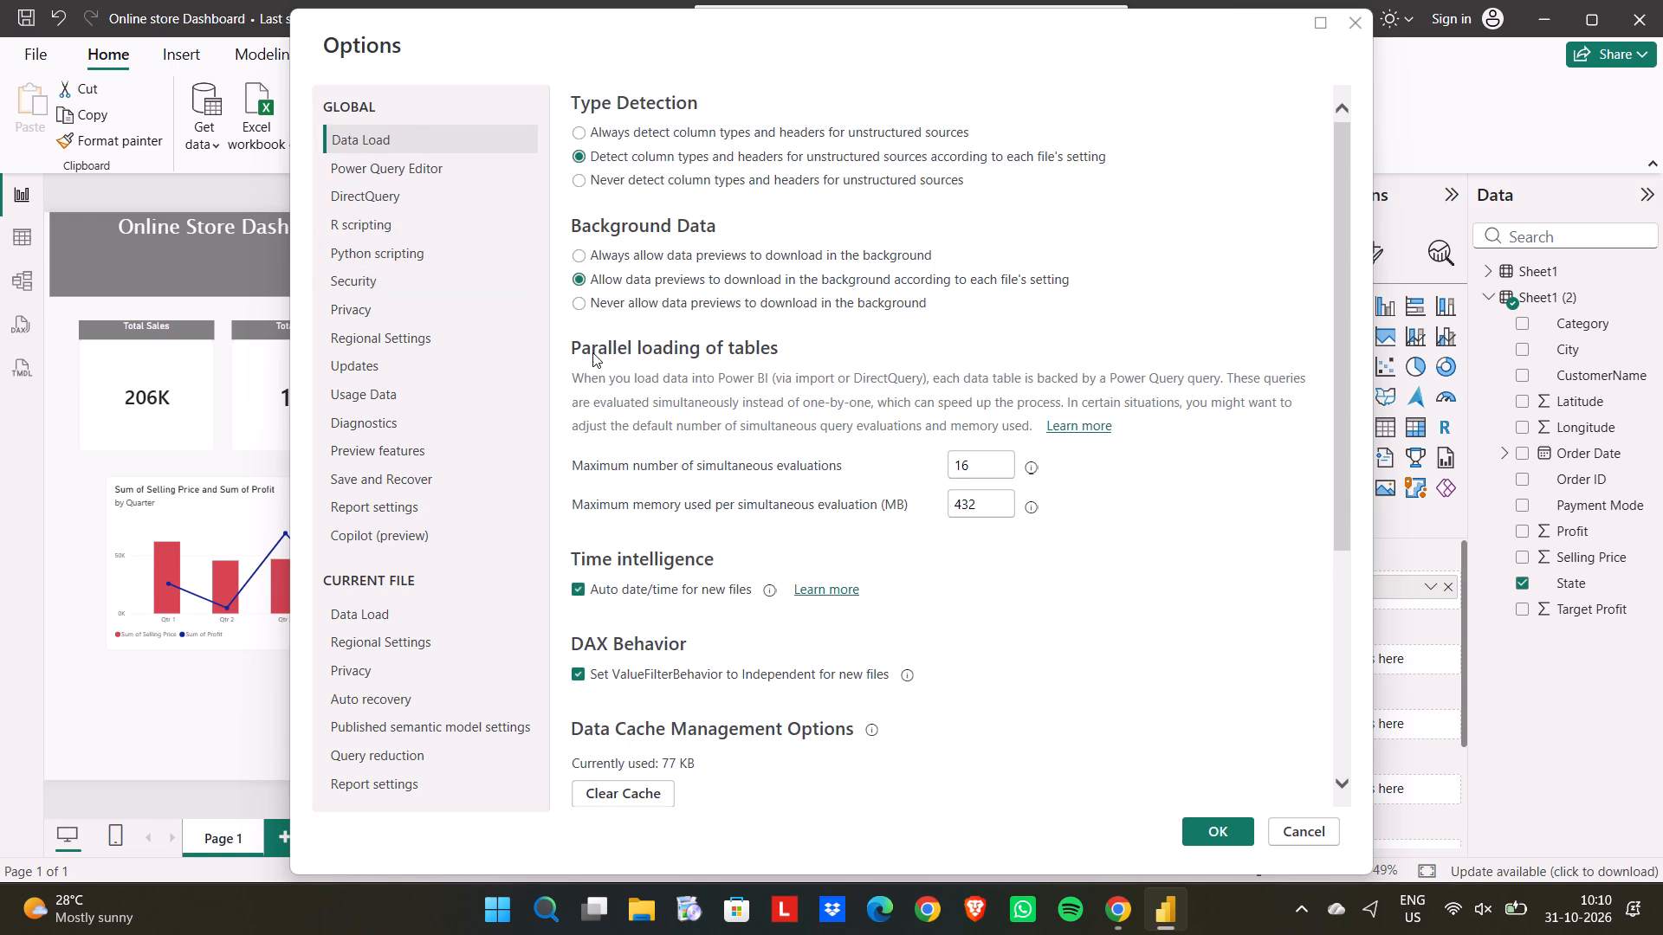
scroll(592, 352, down, 4)
click(365, 162)
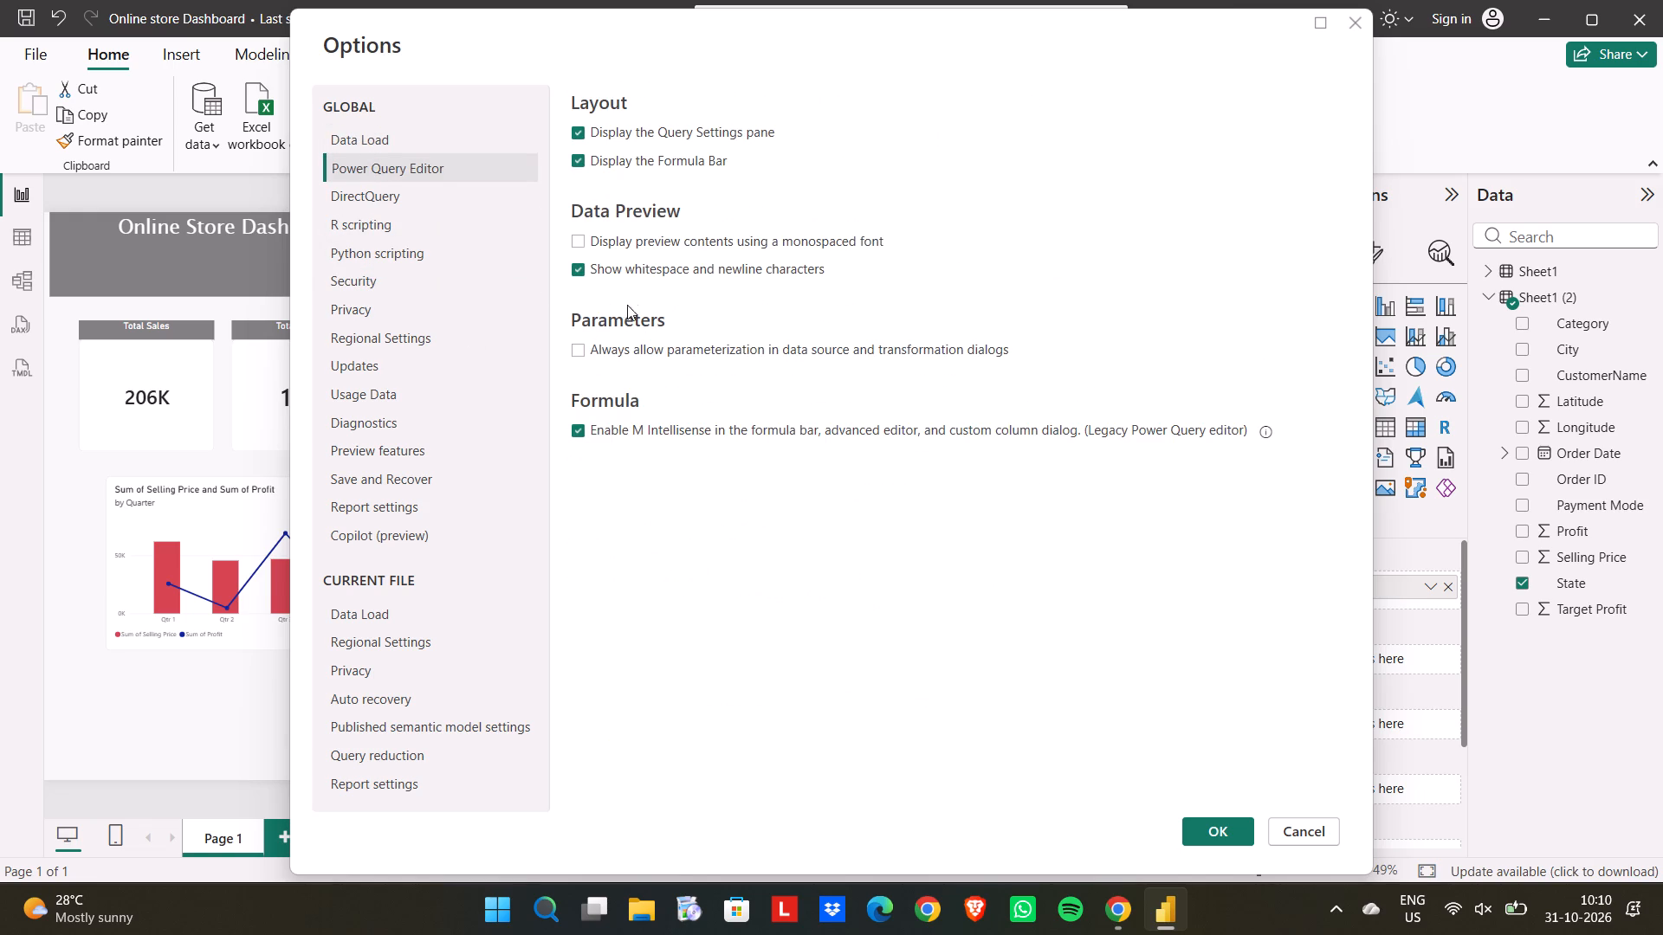
click(576, 351)
scroll(1131, 850, up, 2)
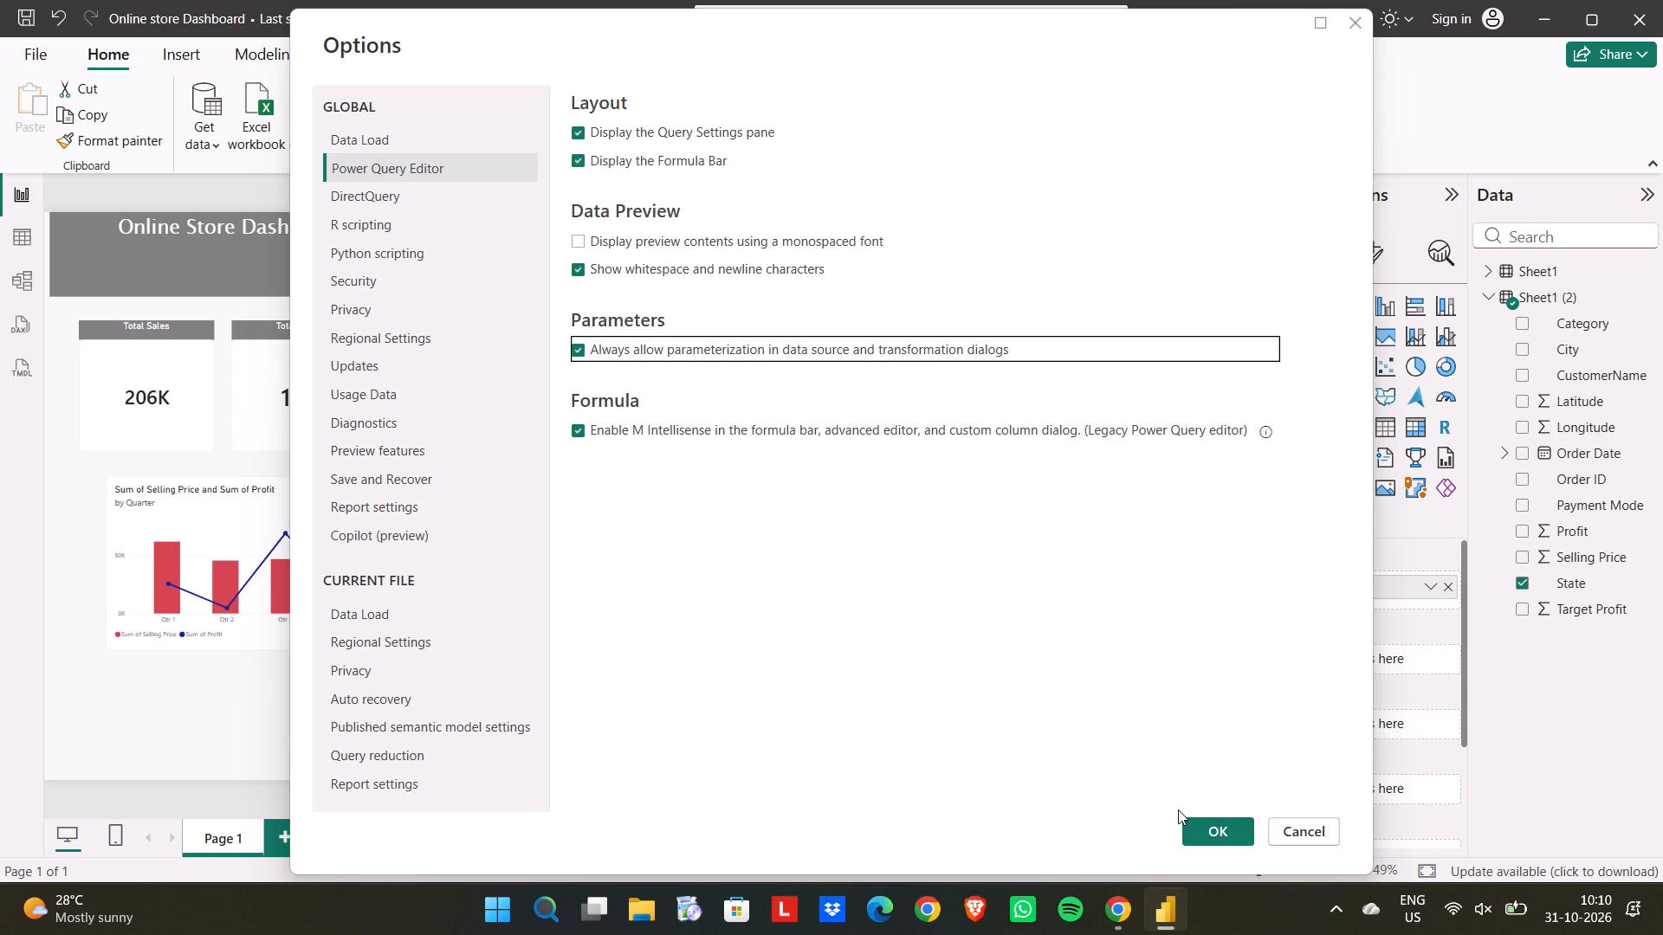
click(1197, 822)
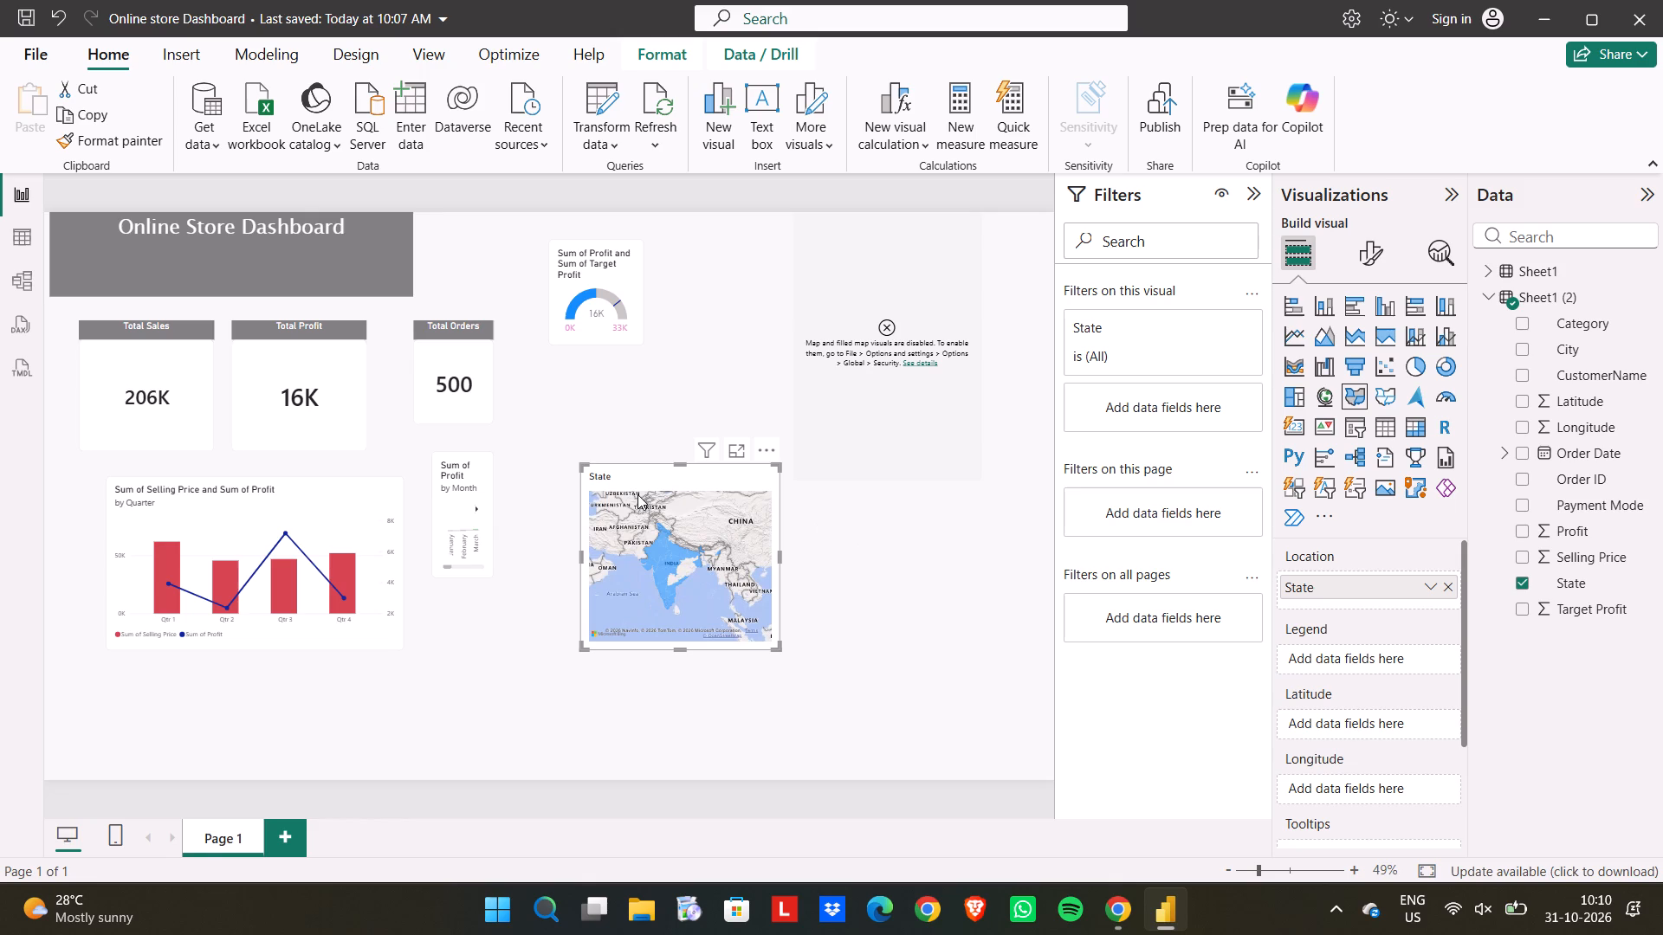
Select the original map visual and save the report.
click(858, 376)
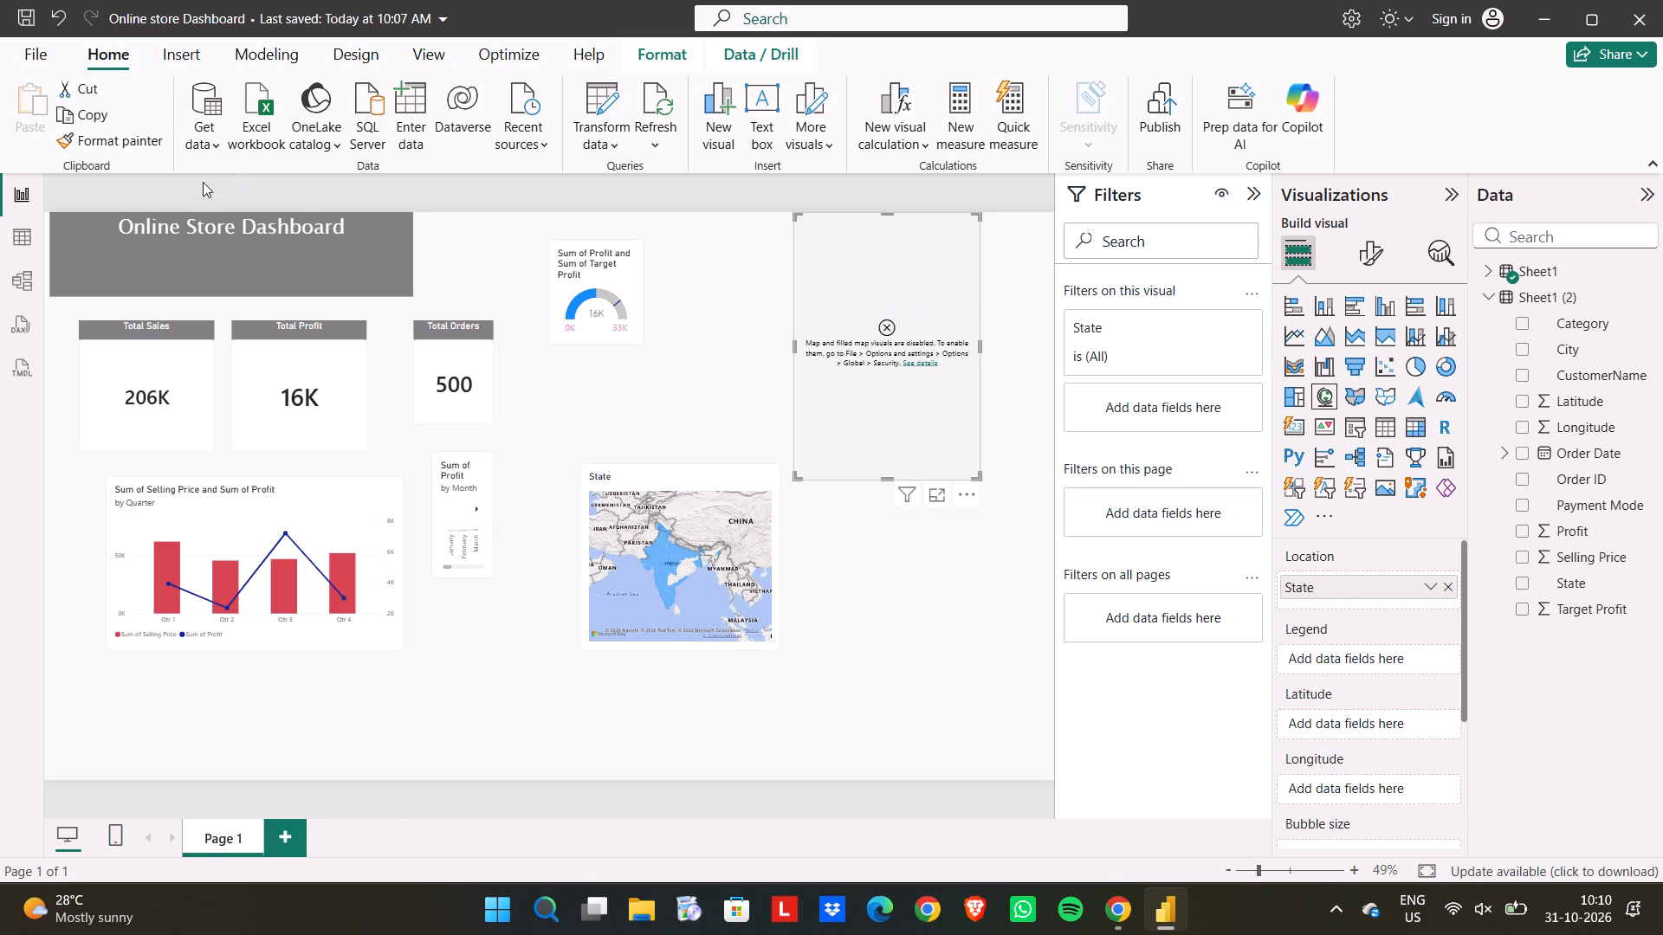
key(ctrl+s)
Review the global Data Load options, looking for a setting that controls map visuals.
click(49, 60)
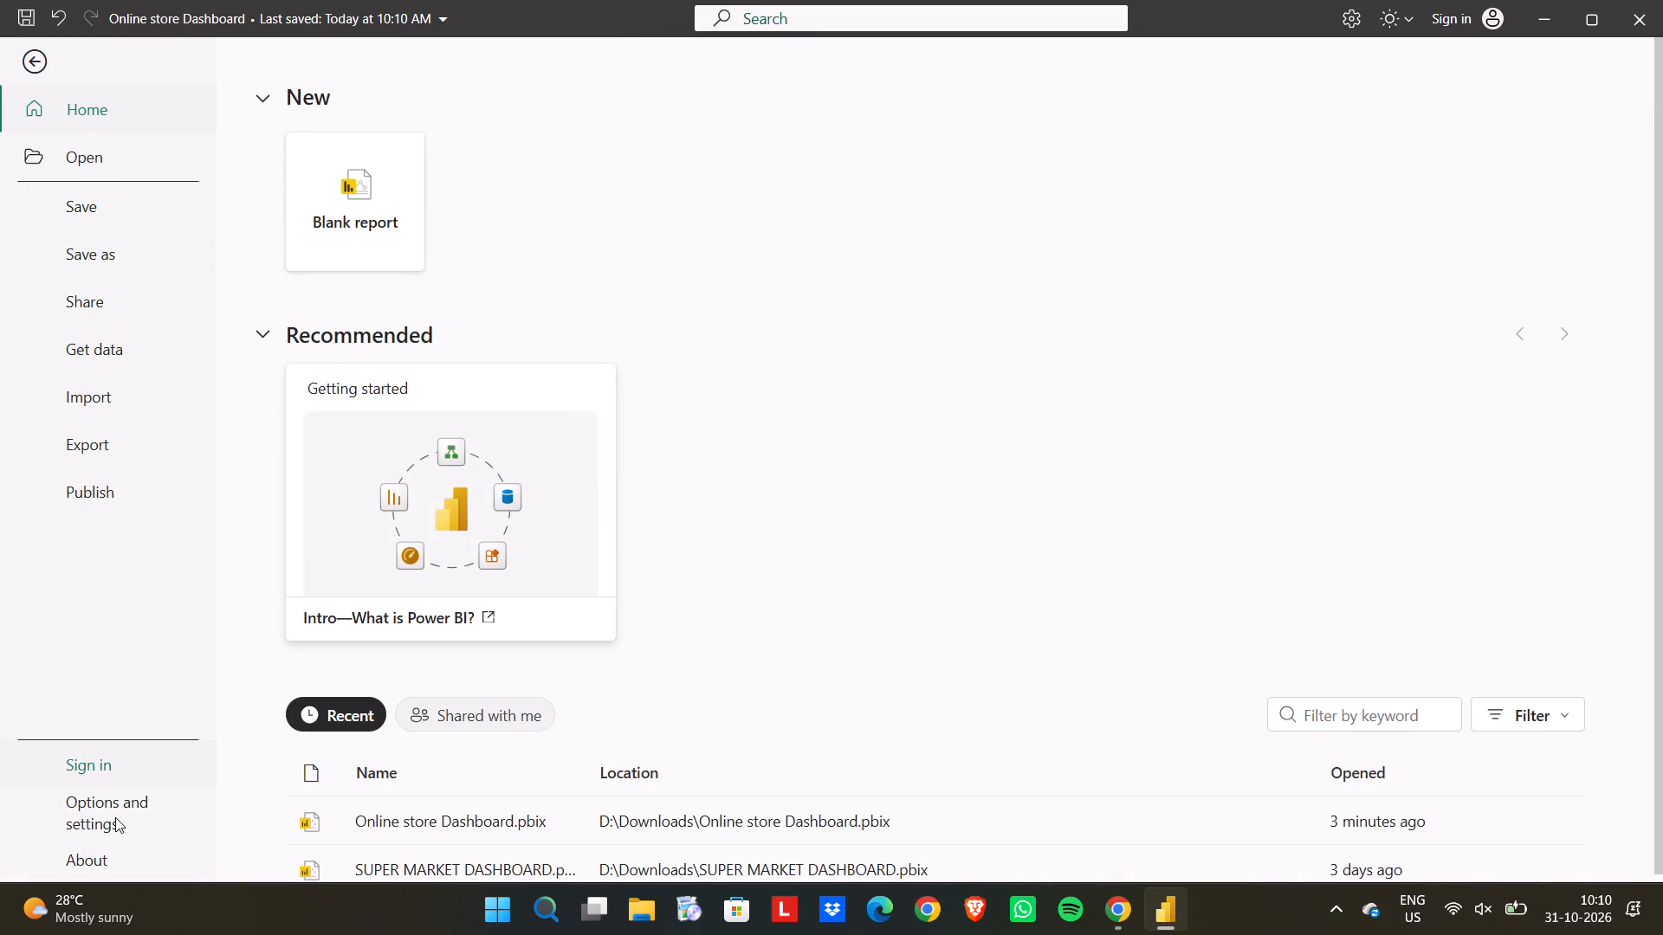
click(110, 816)
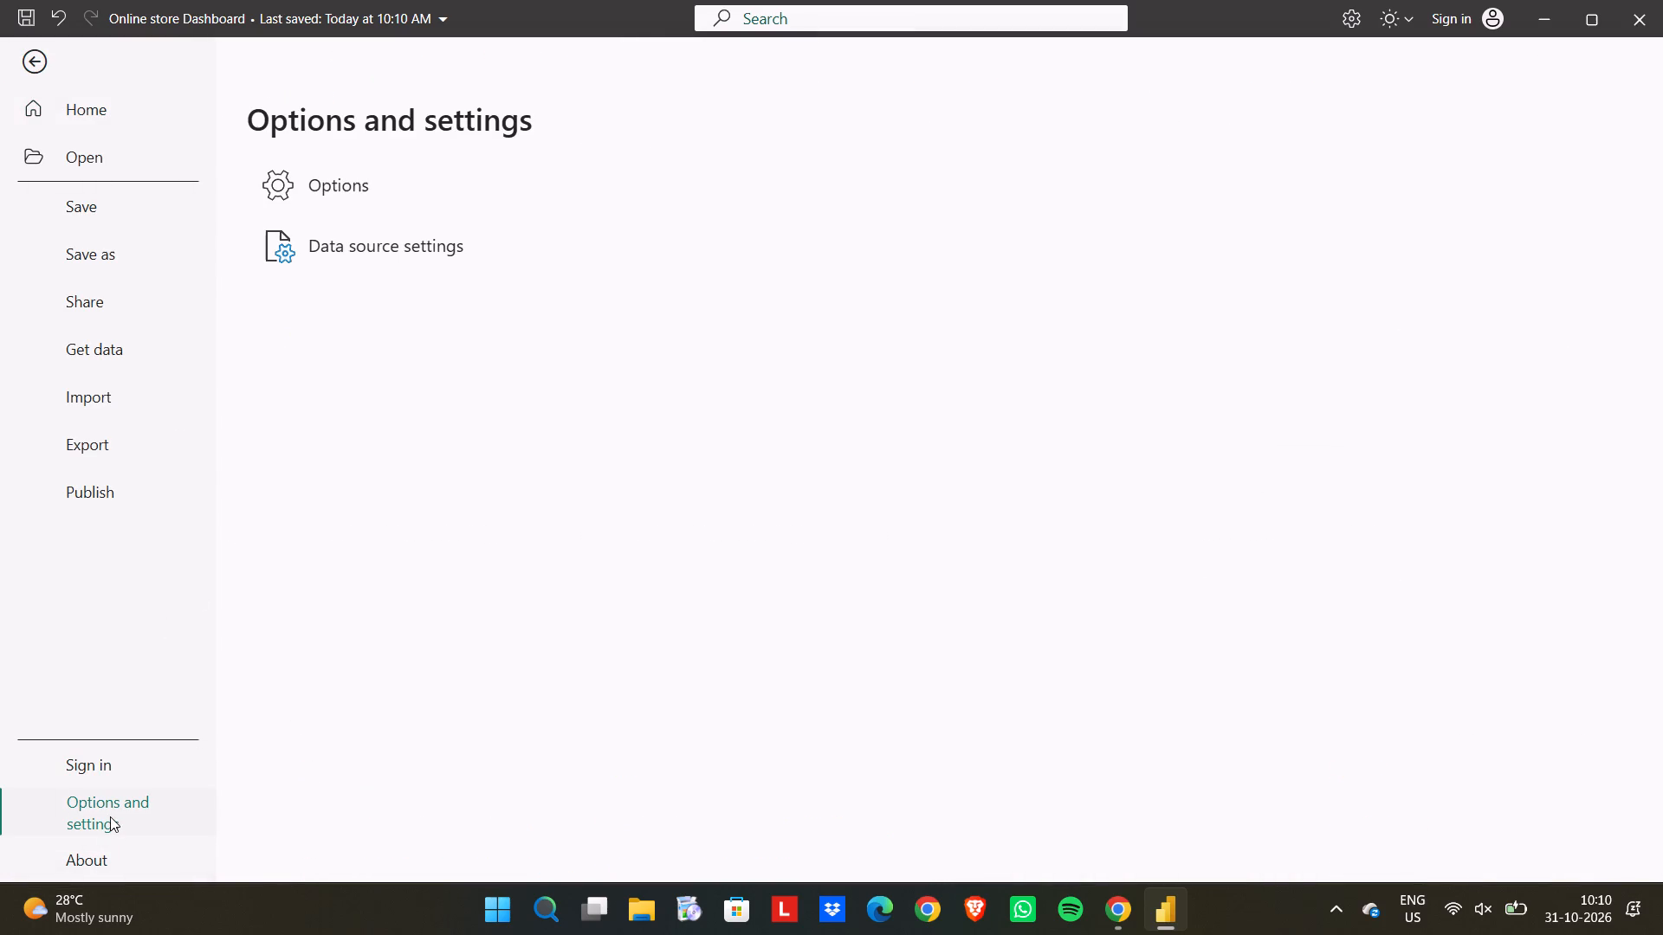
click(340, 188)
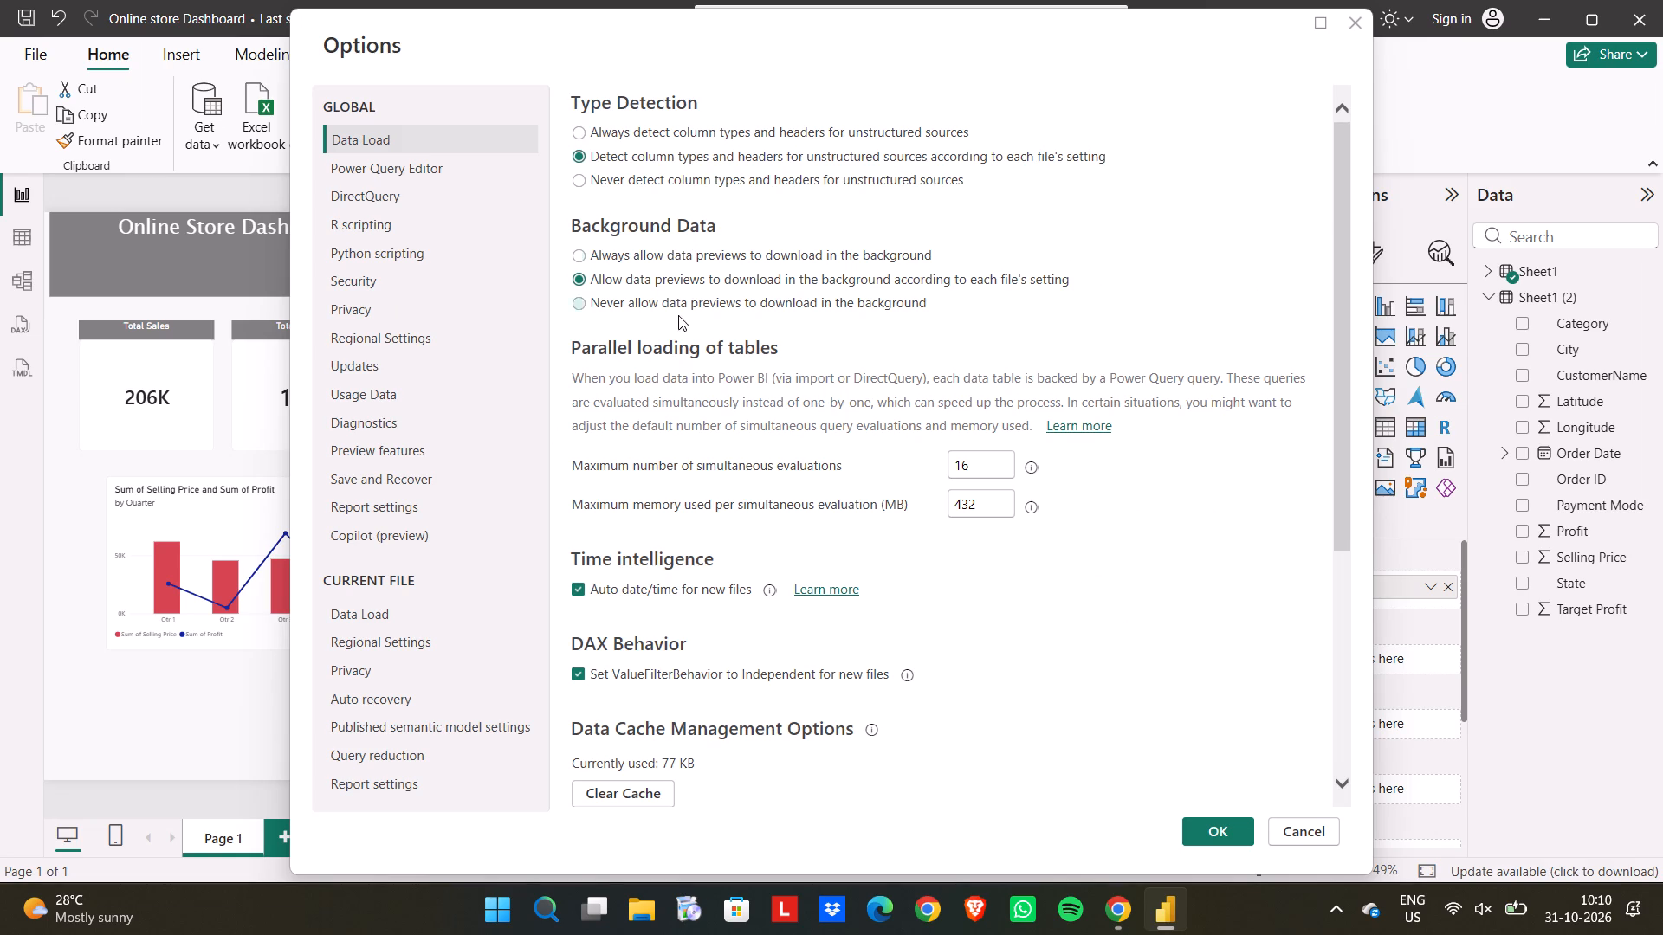
scroll(680, 507, down, 5)
scroll(680, 507, up, 2)
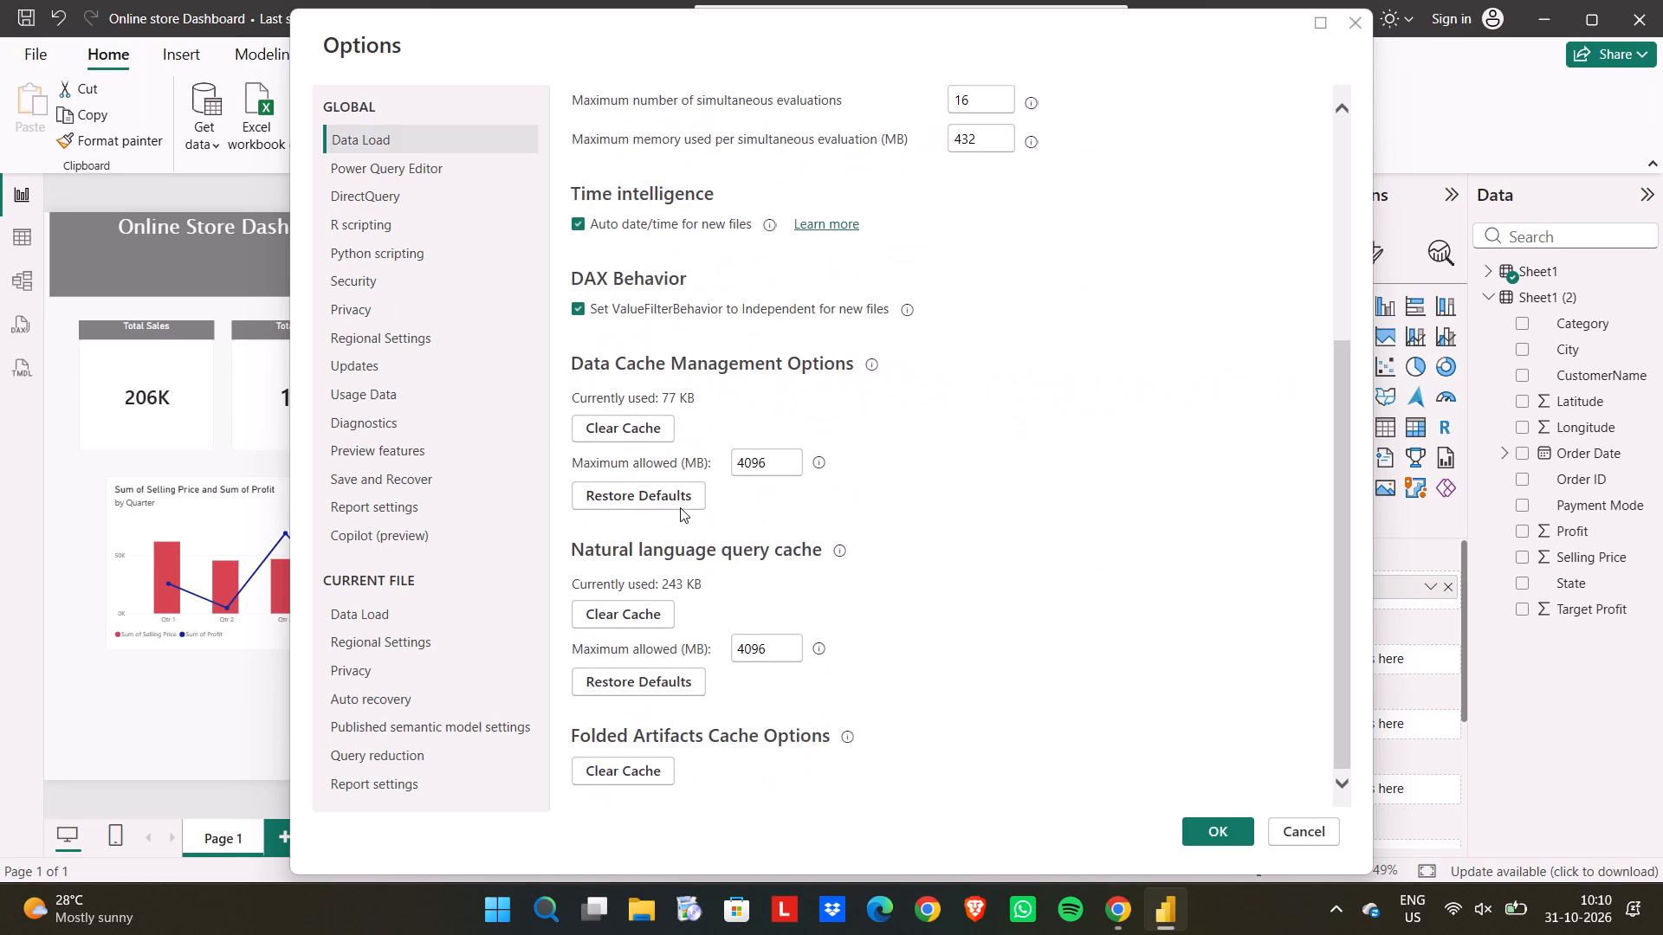
scroll(680, 507, up, 3)
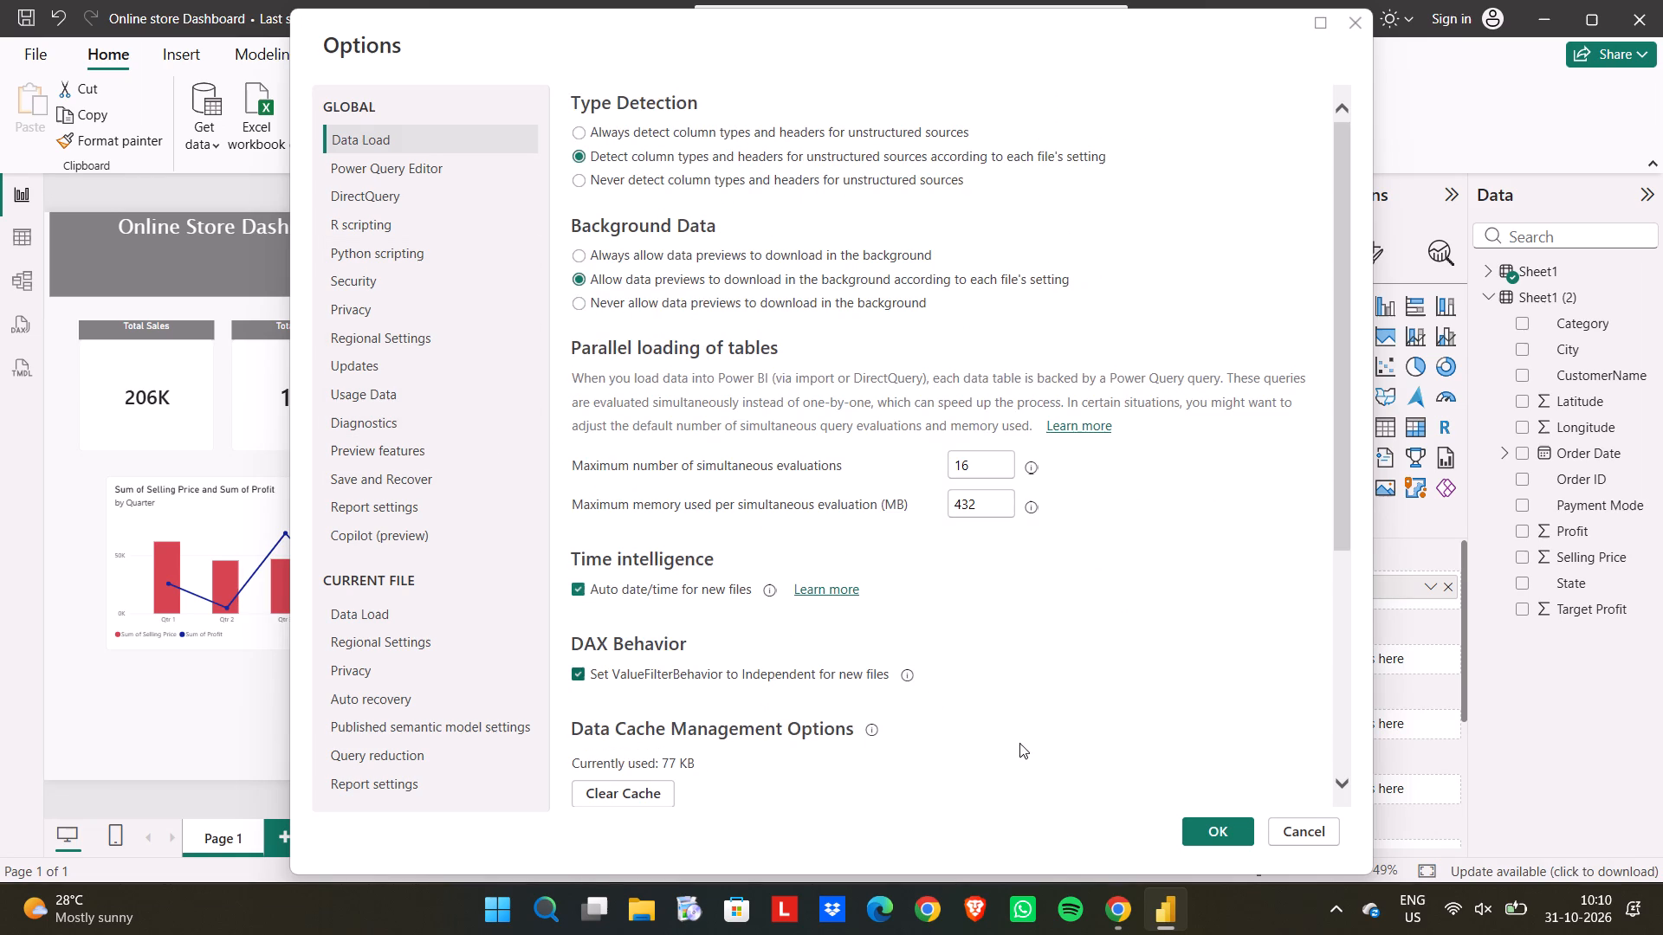
click(1239, 841)
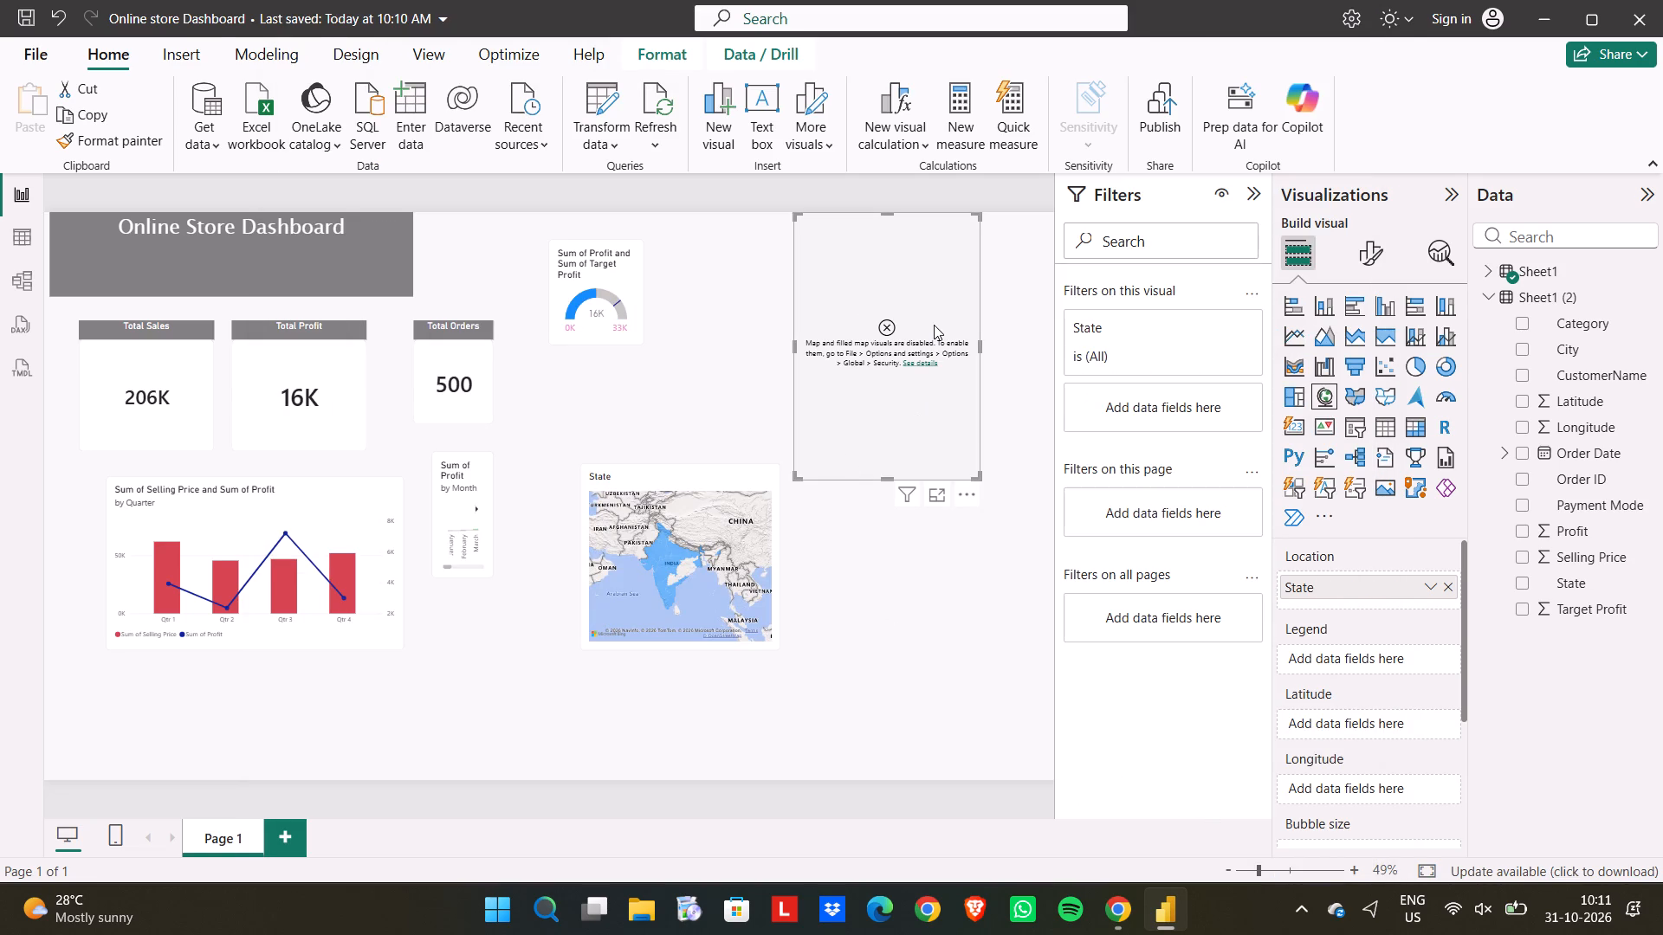
Save the report, then restart Power BI Desktop and reopen Online store Dashboard.pbix from the recent files.
key(ctrl+s)
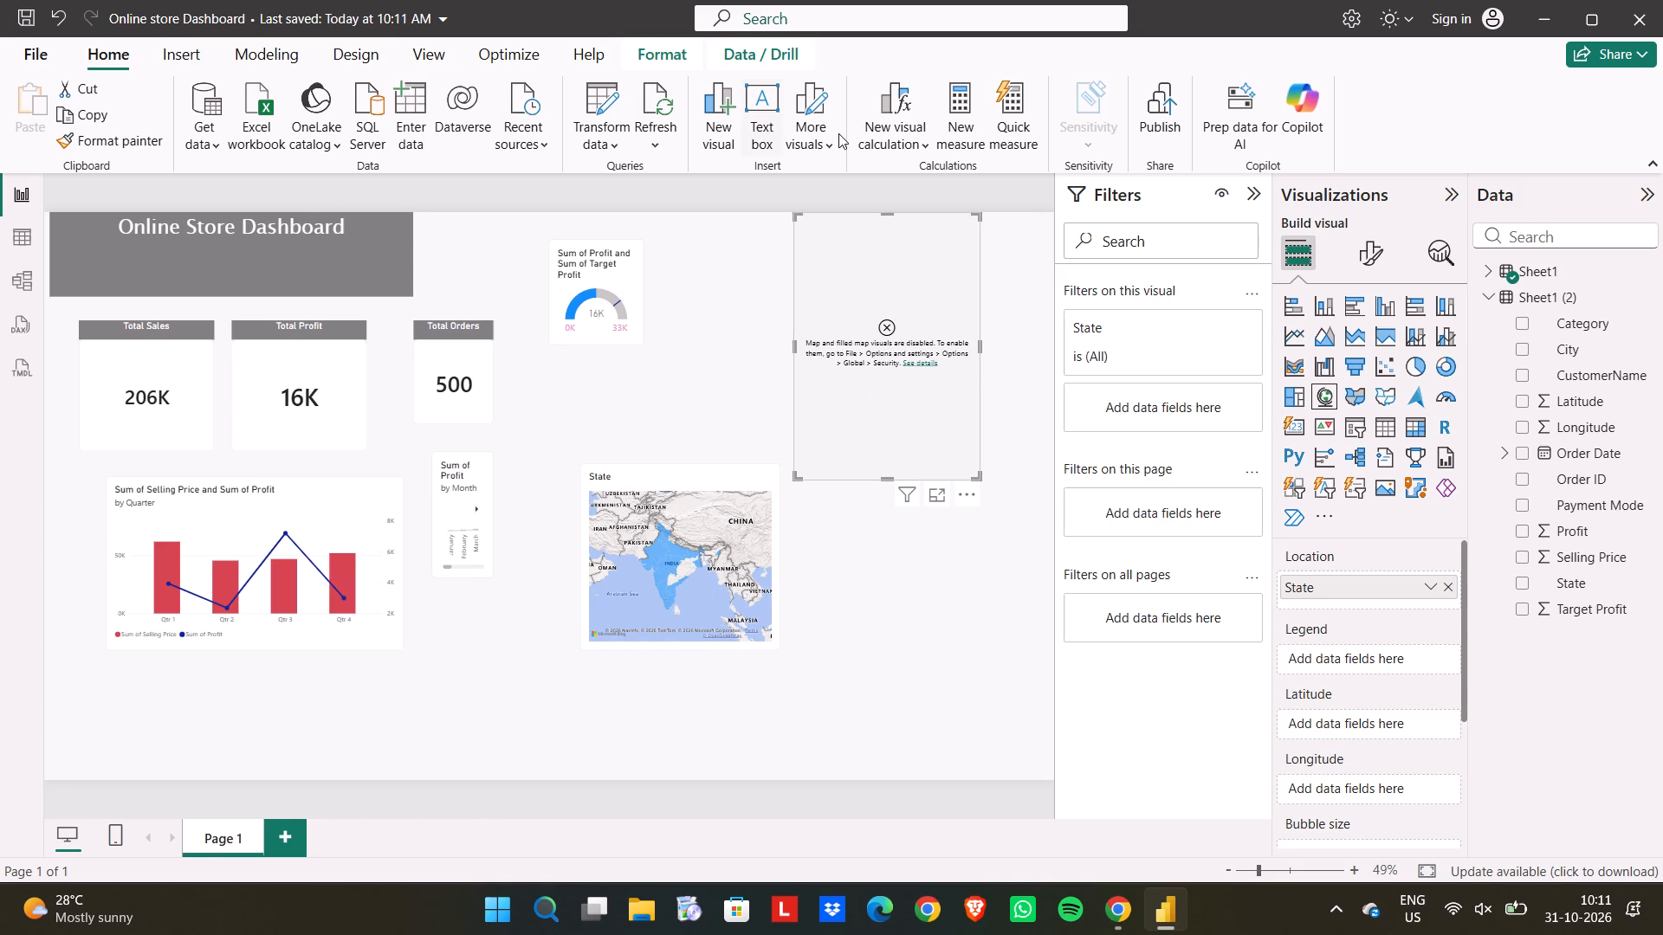
key(ctrl+s)
key(ctrl+s)
click(1662, 0)
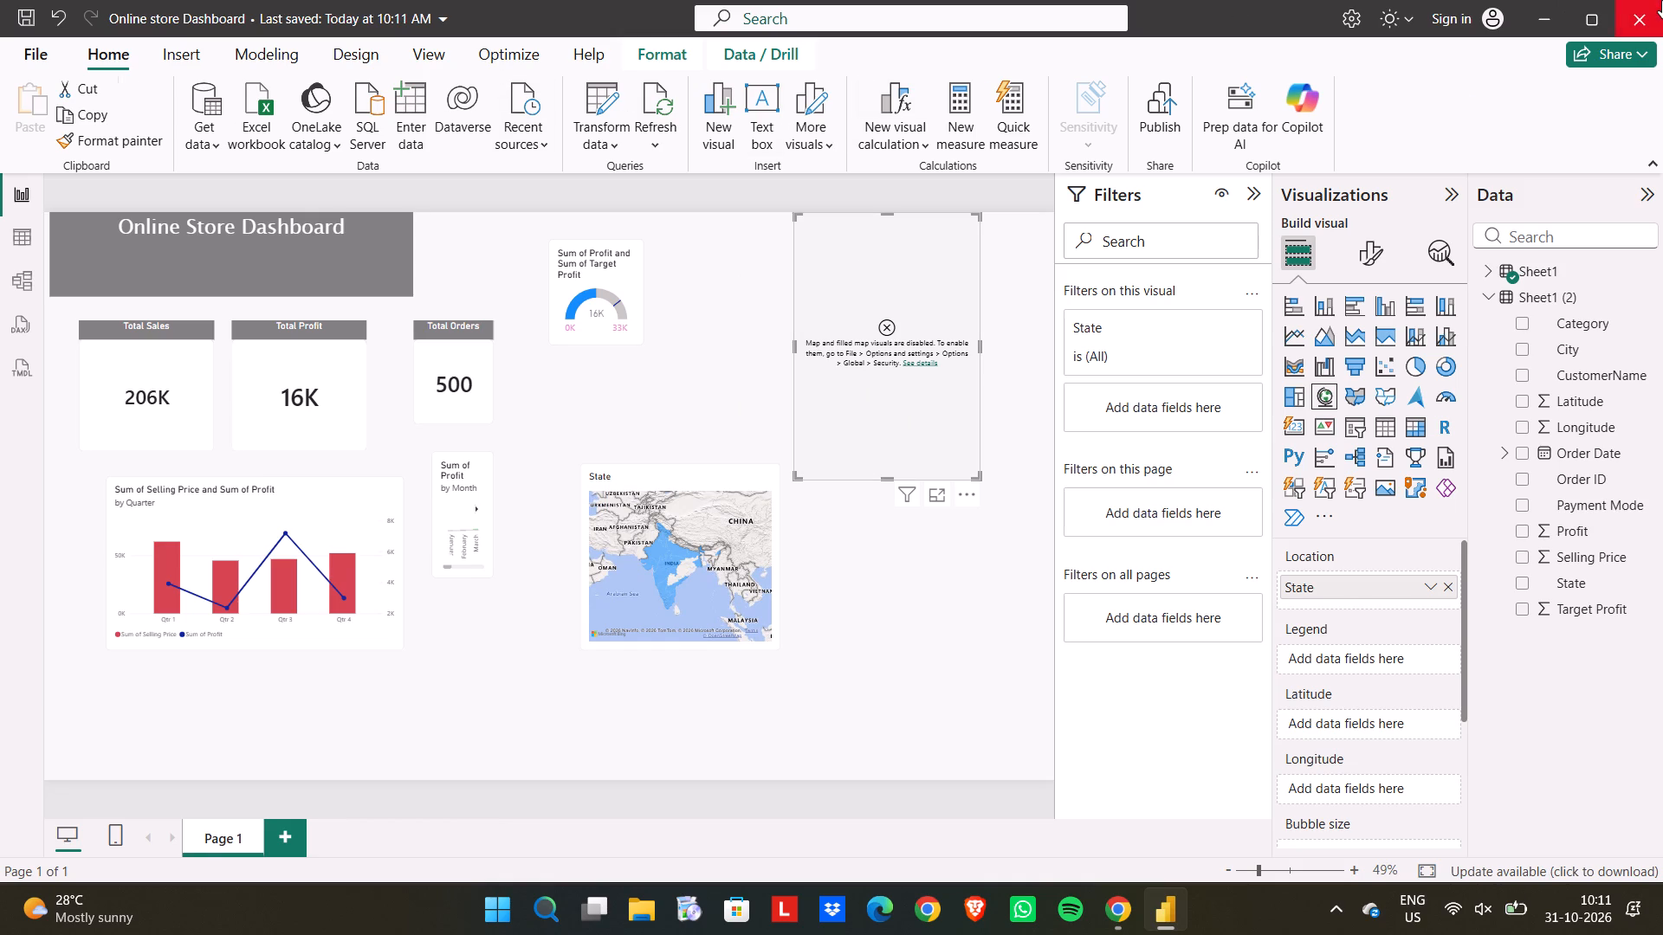
click(560, 894)
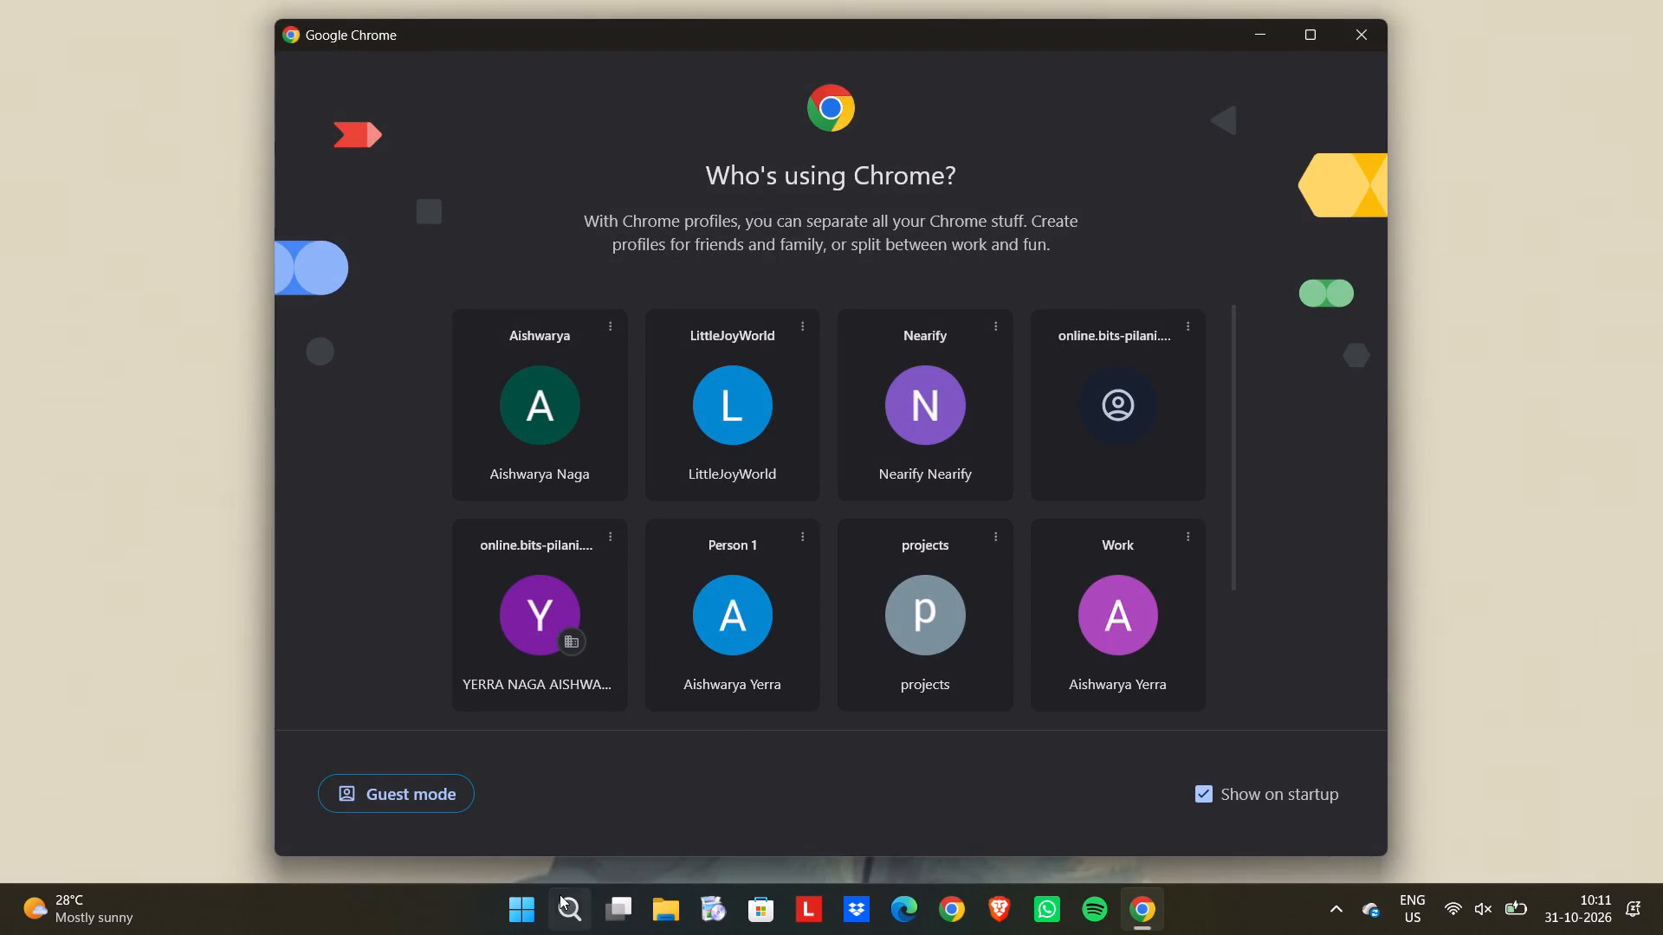
click(641, 223)
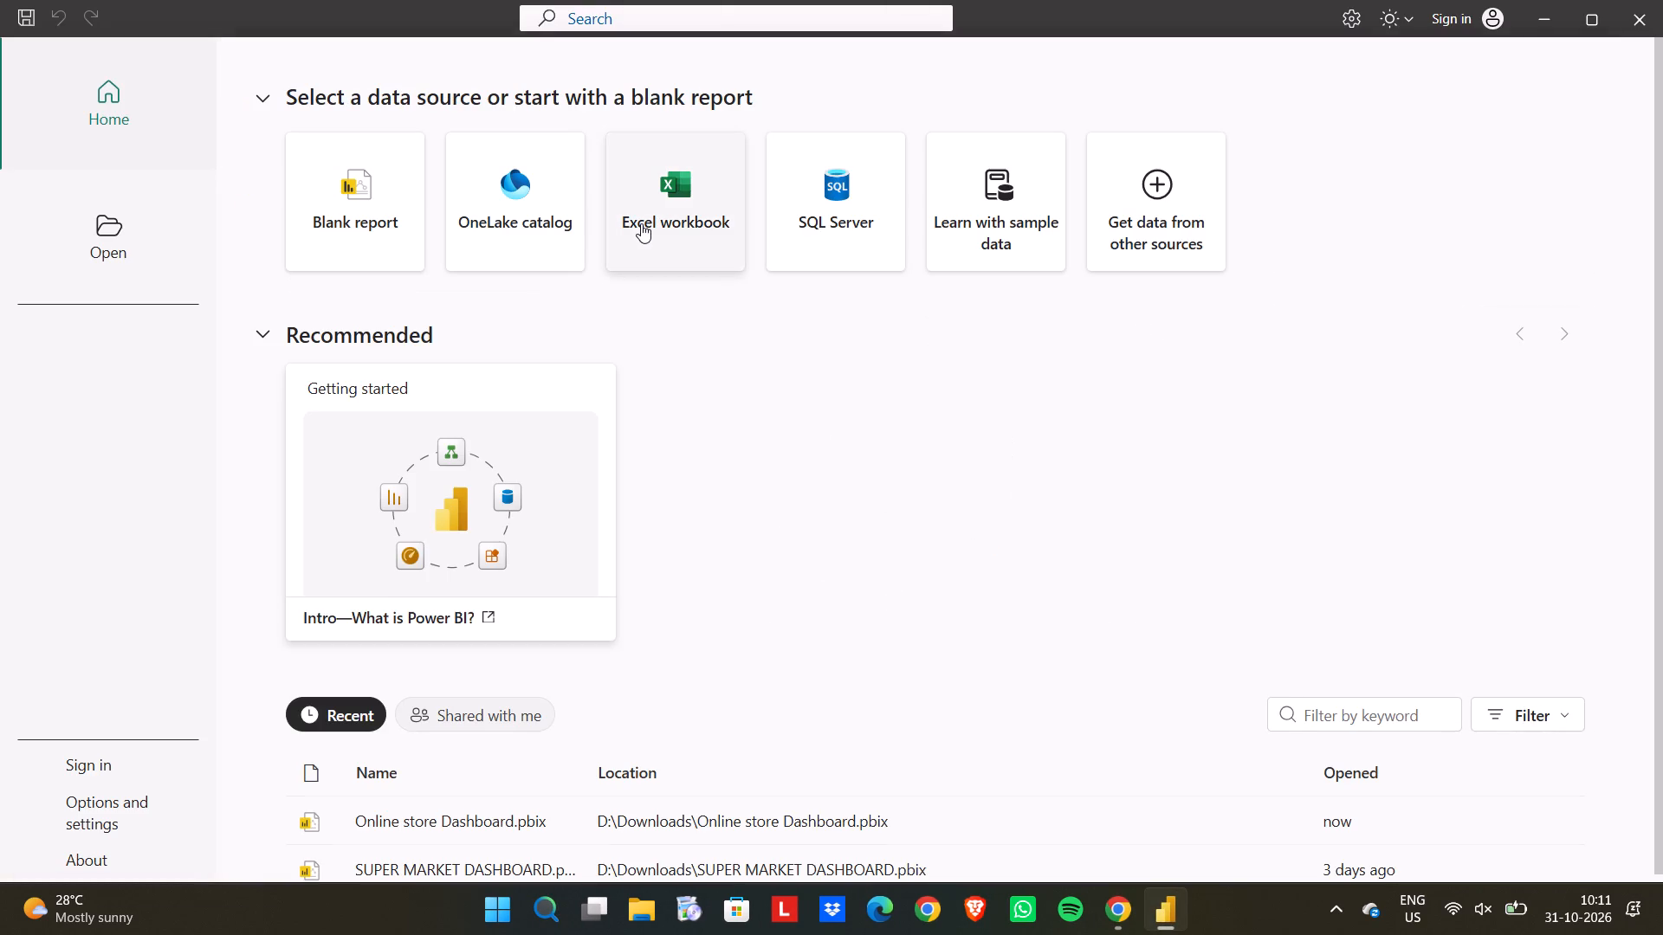
click(417, 821)
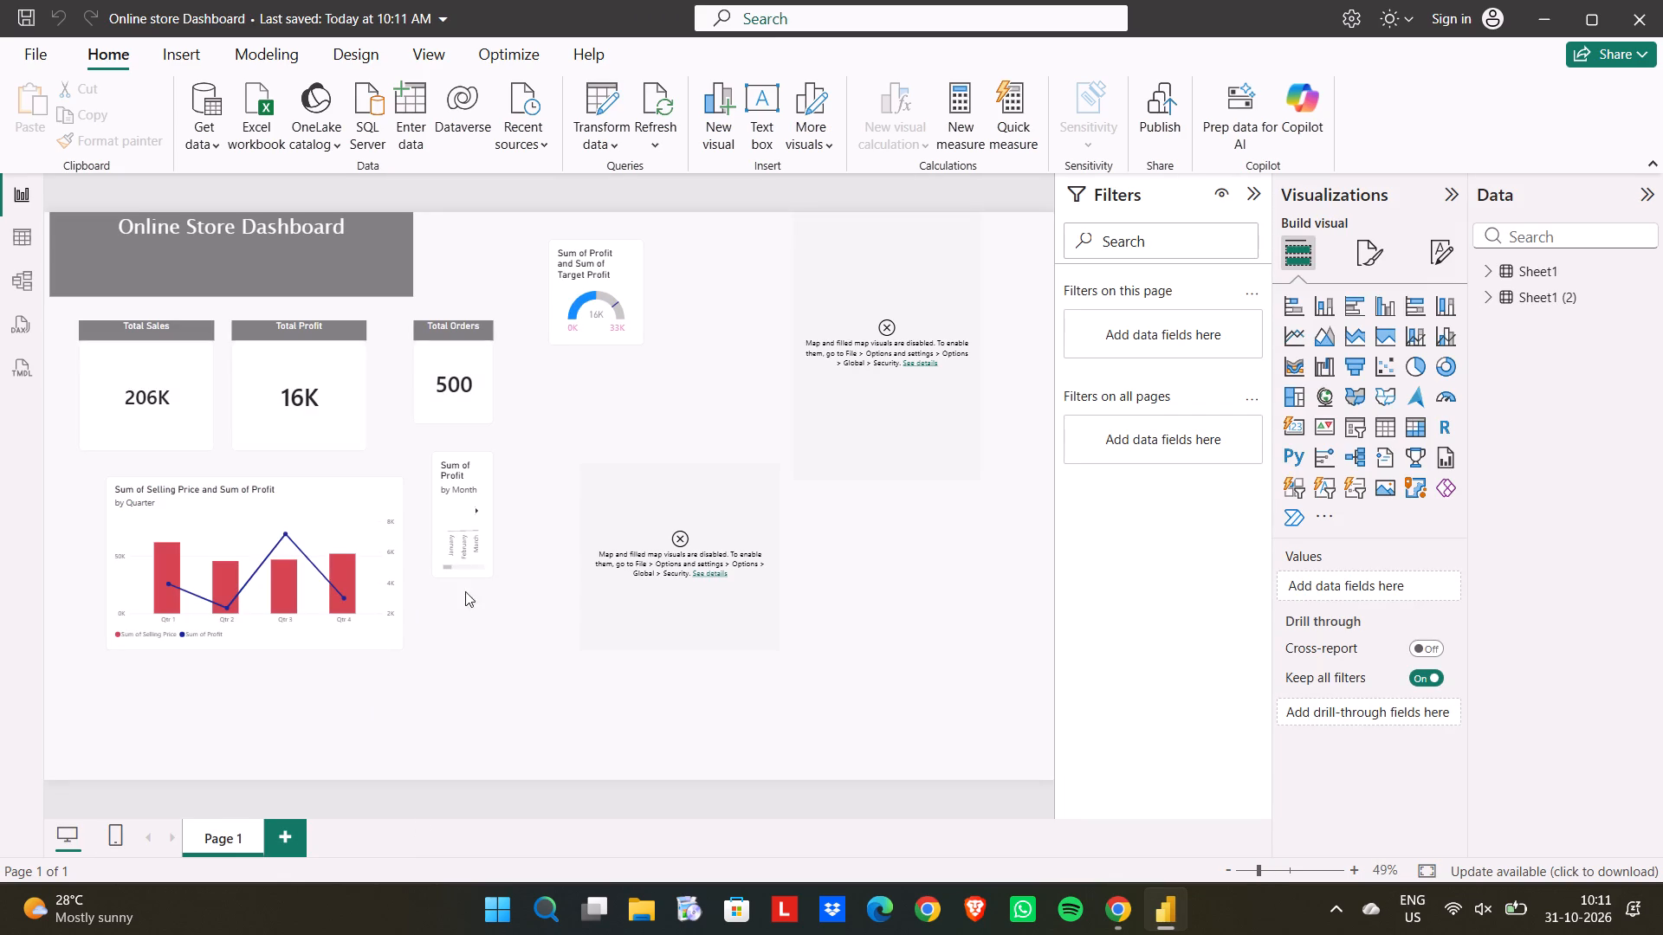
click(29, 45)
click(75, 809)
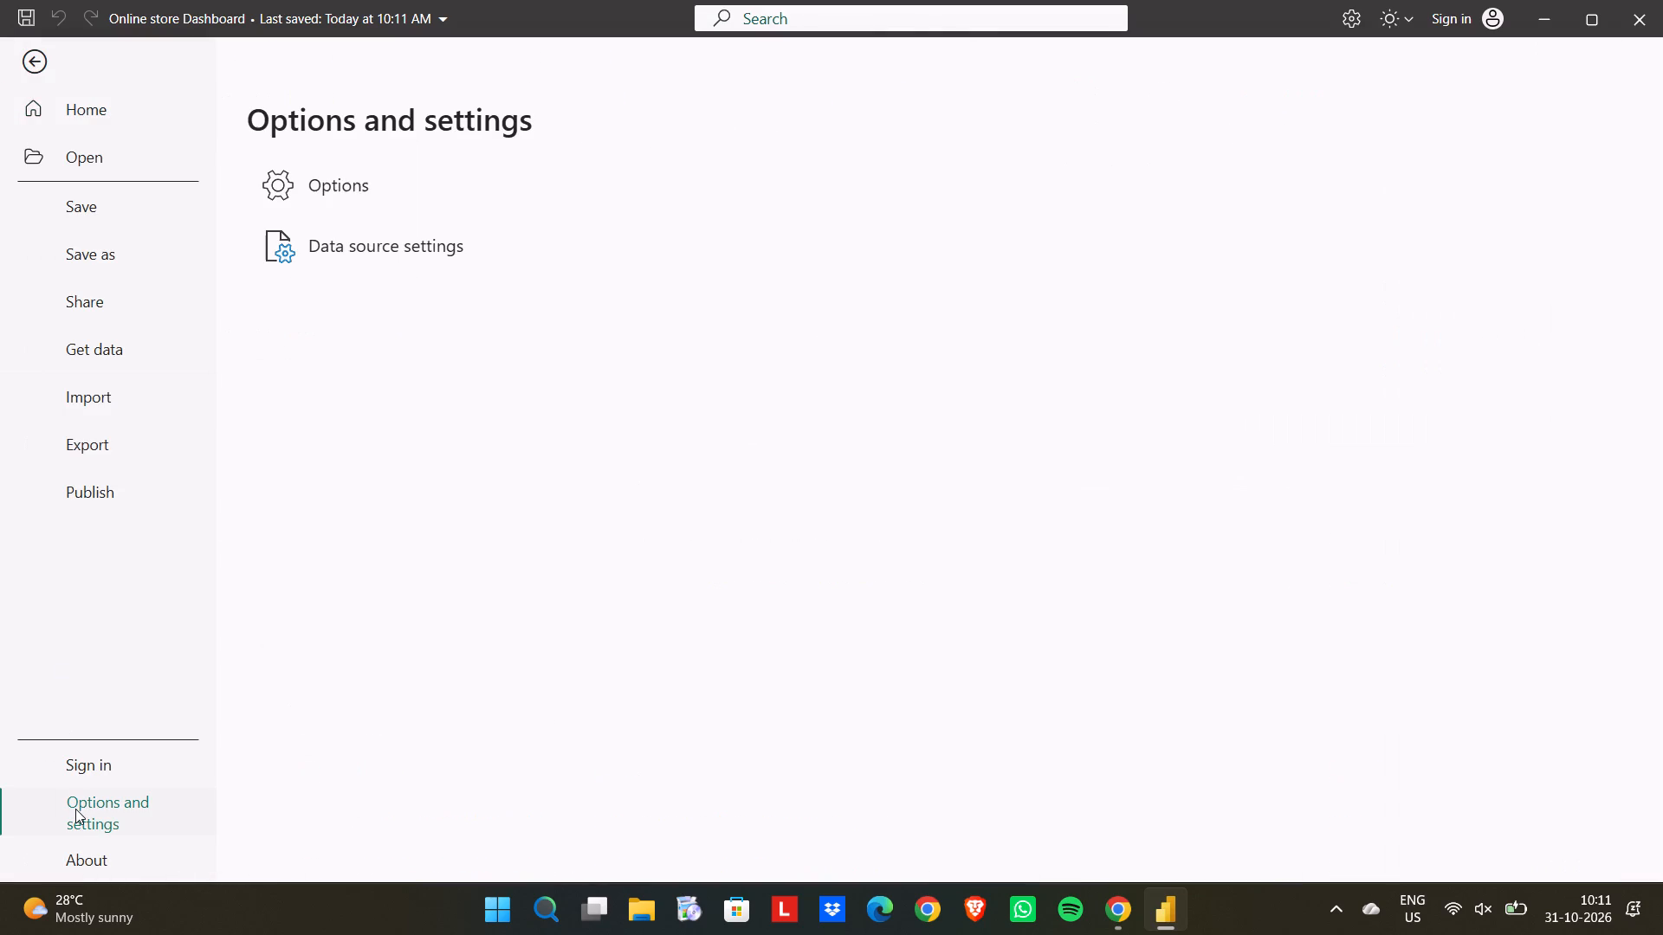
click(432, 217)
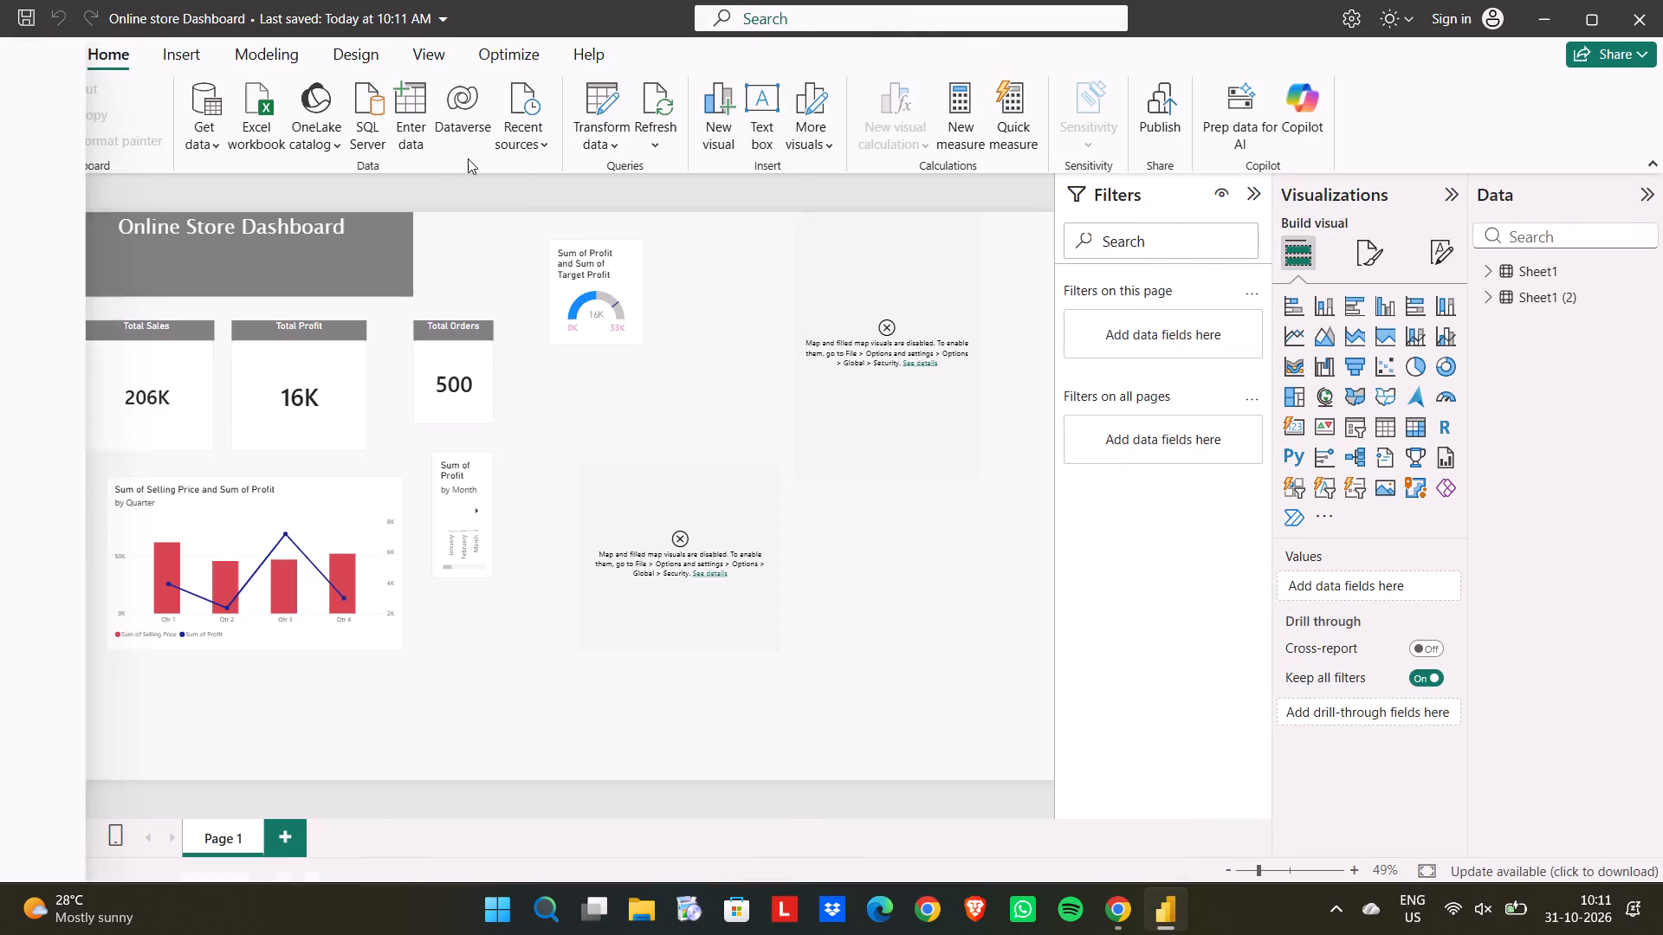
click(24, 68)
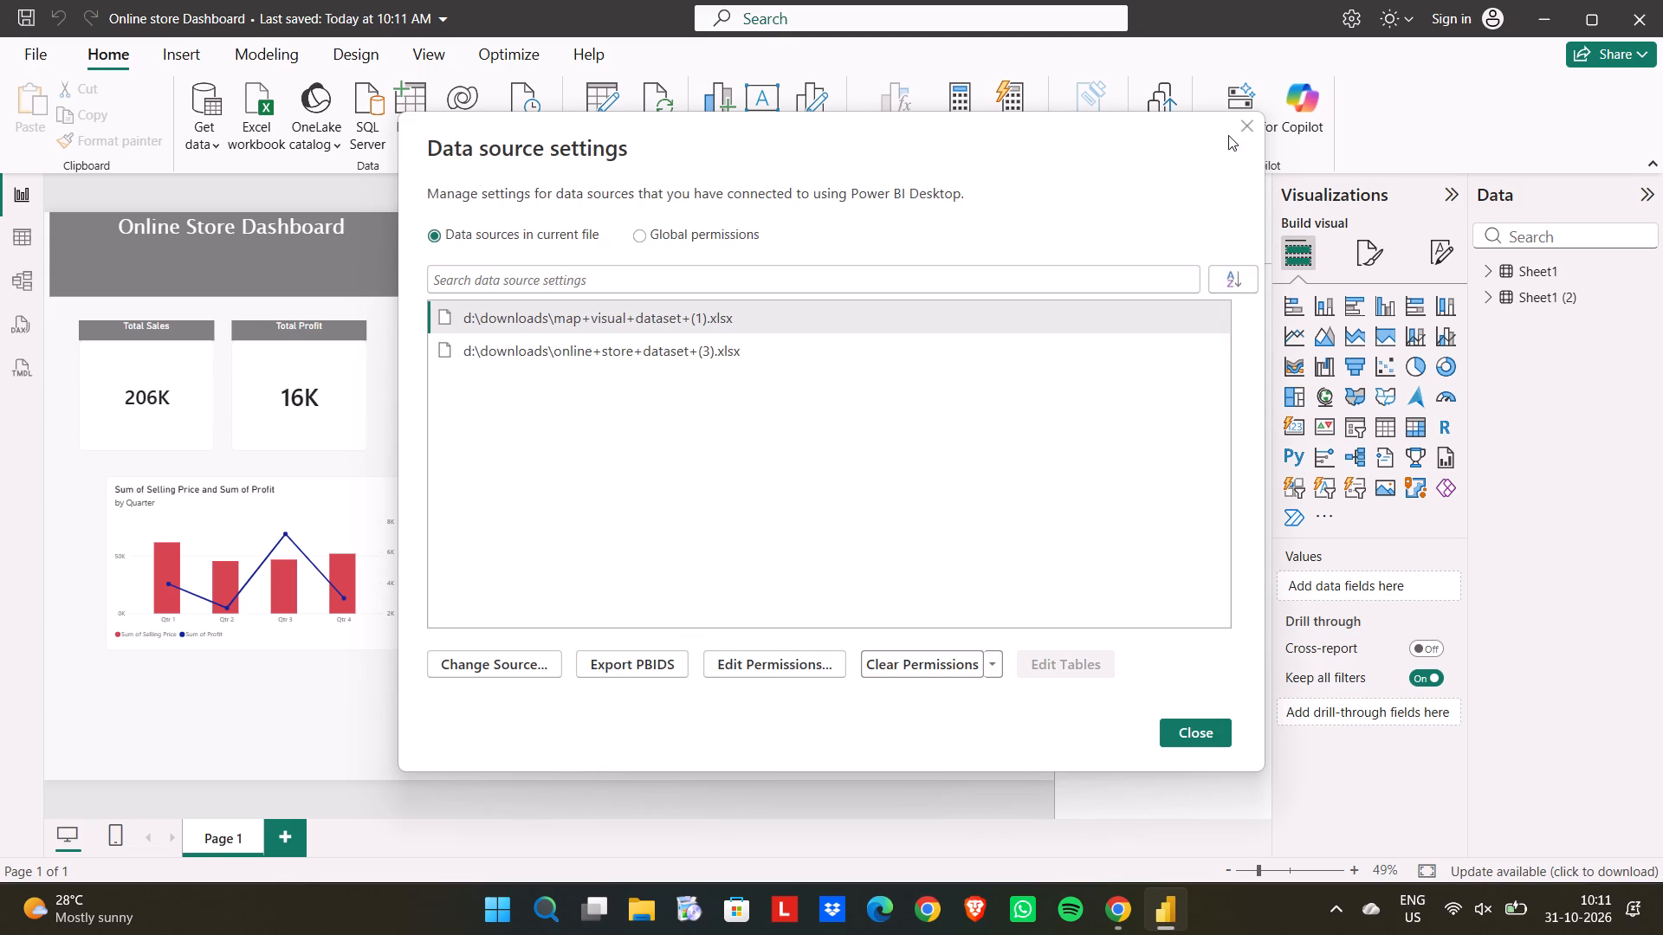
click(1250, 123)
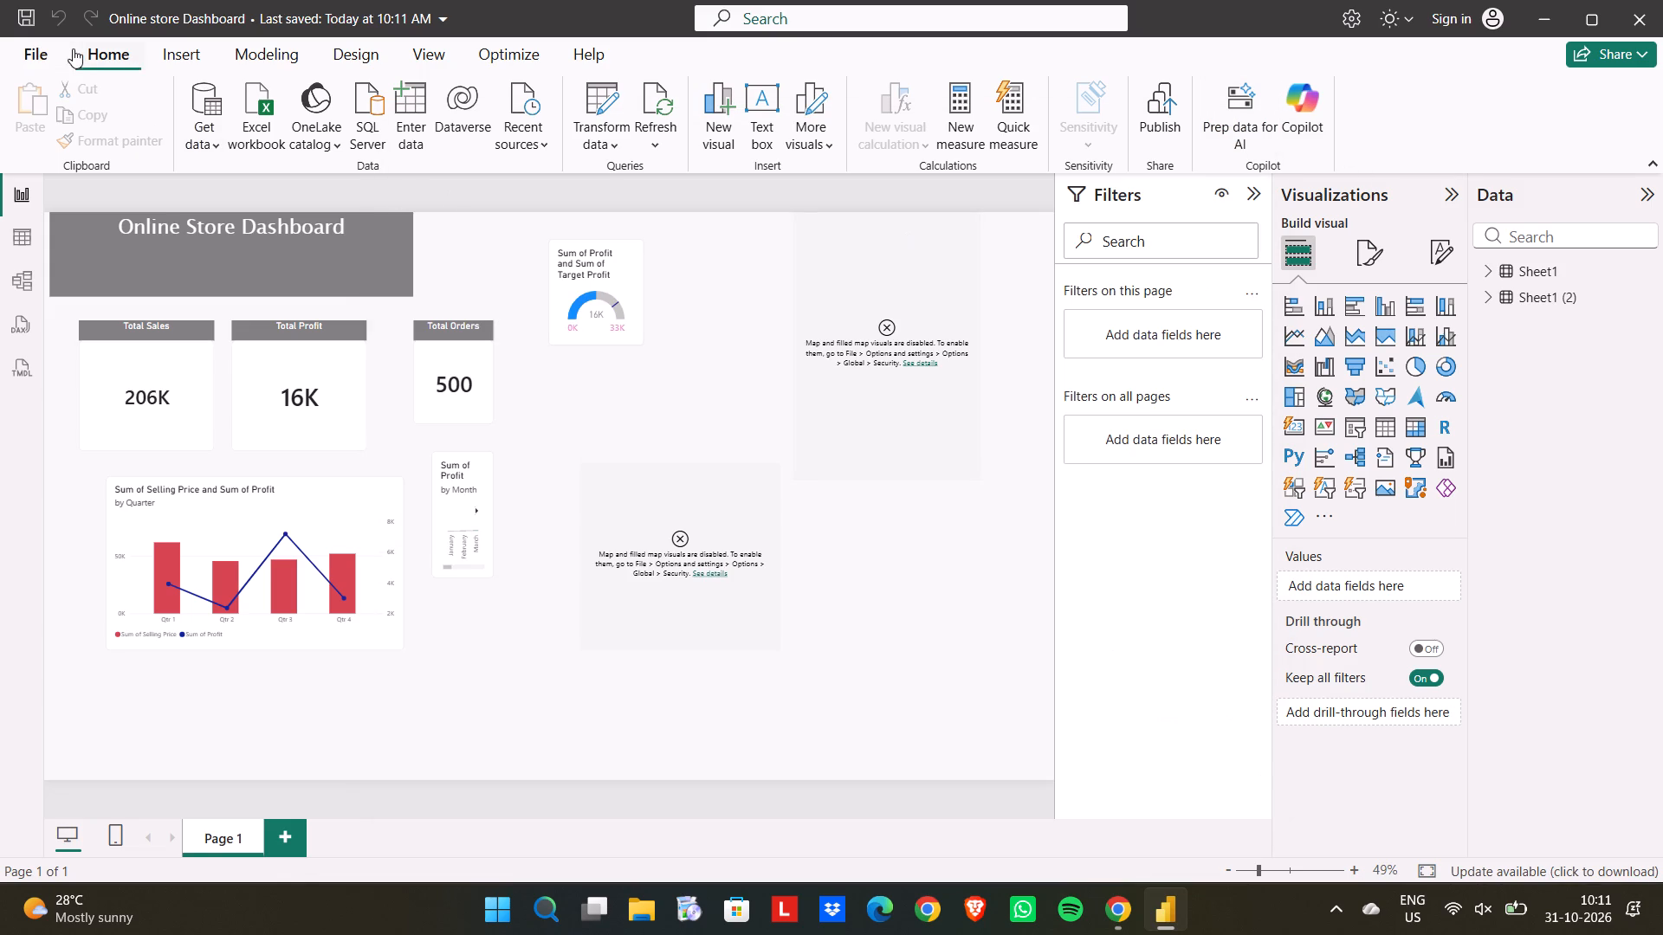
Enable the use of Map and Filled Map visuals in the global Security options.
click(53, 50)
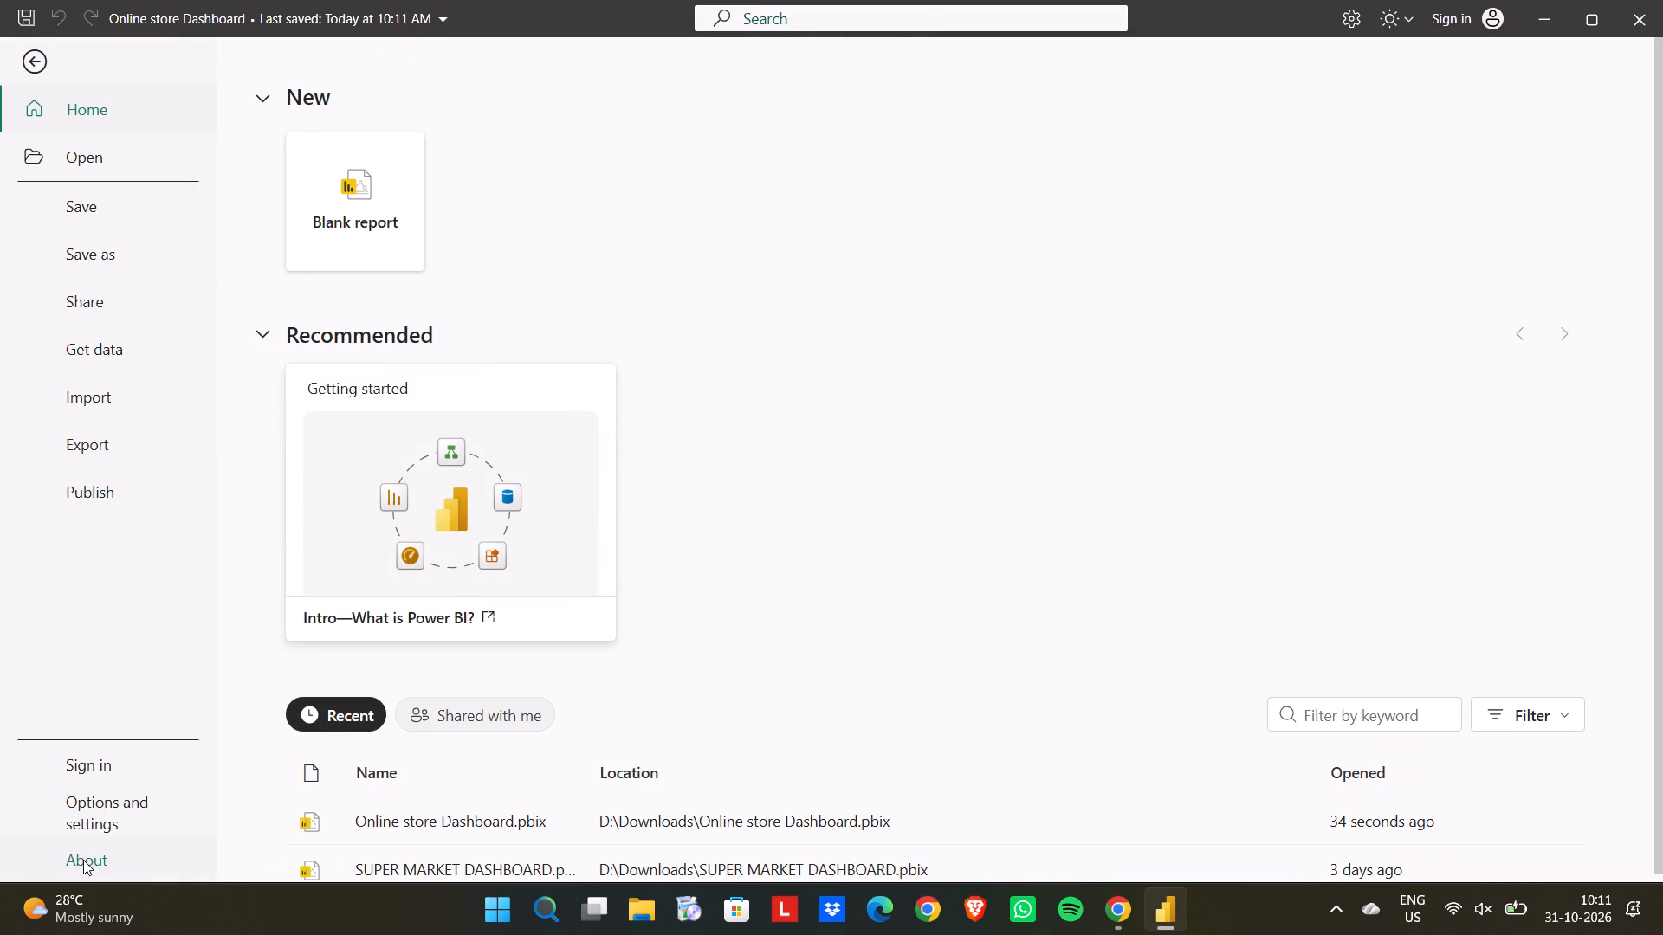
click(121, 809)
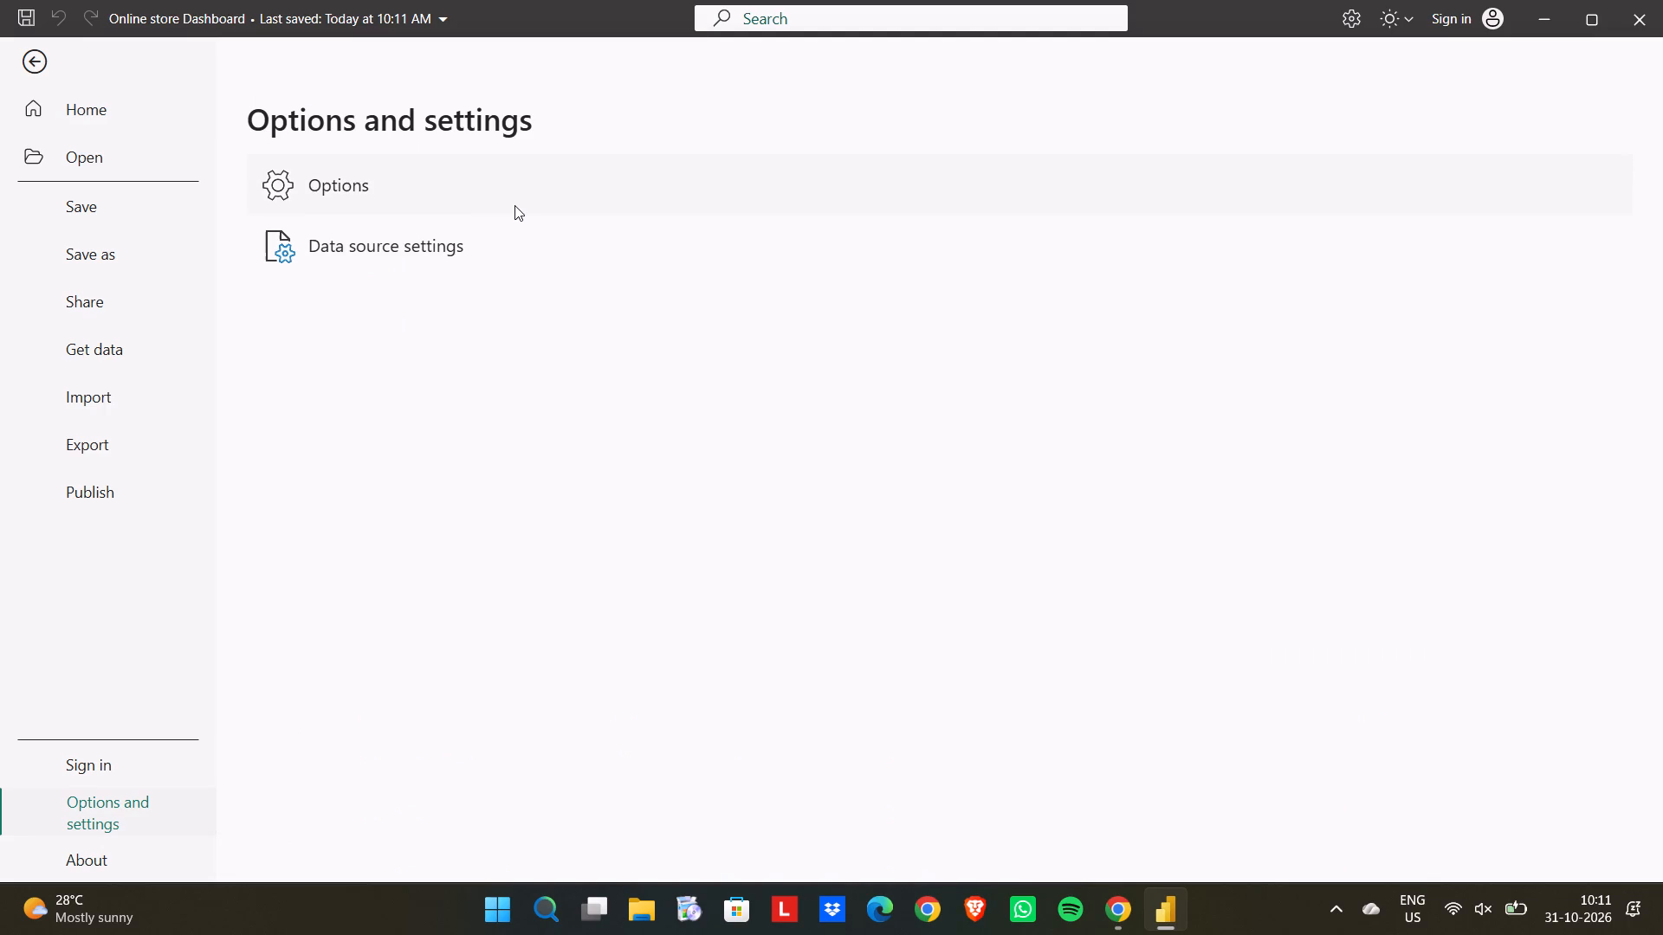
click(514, 205)
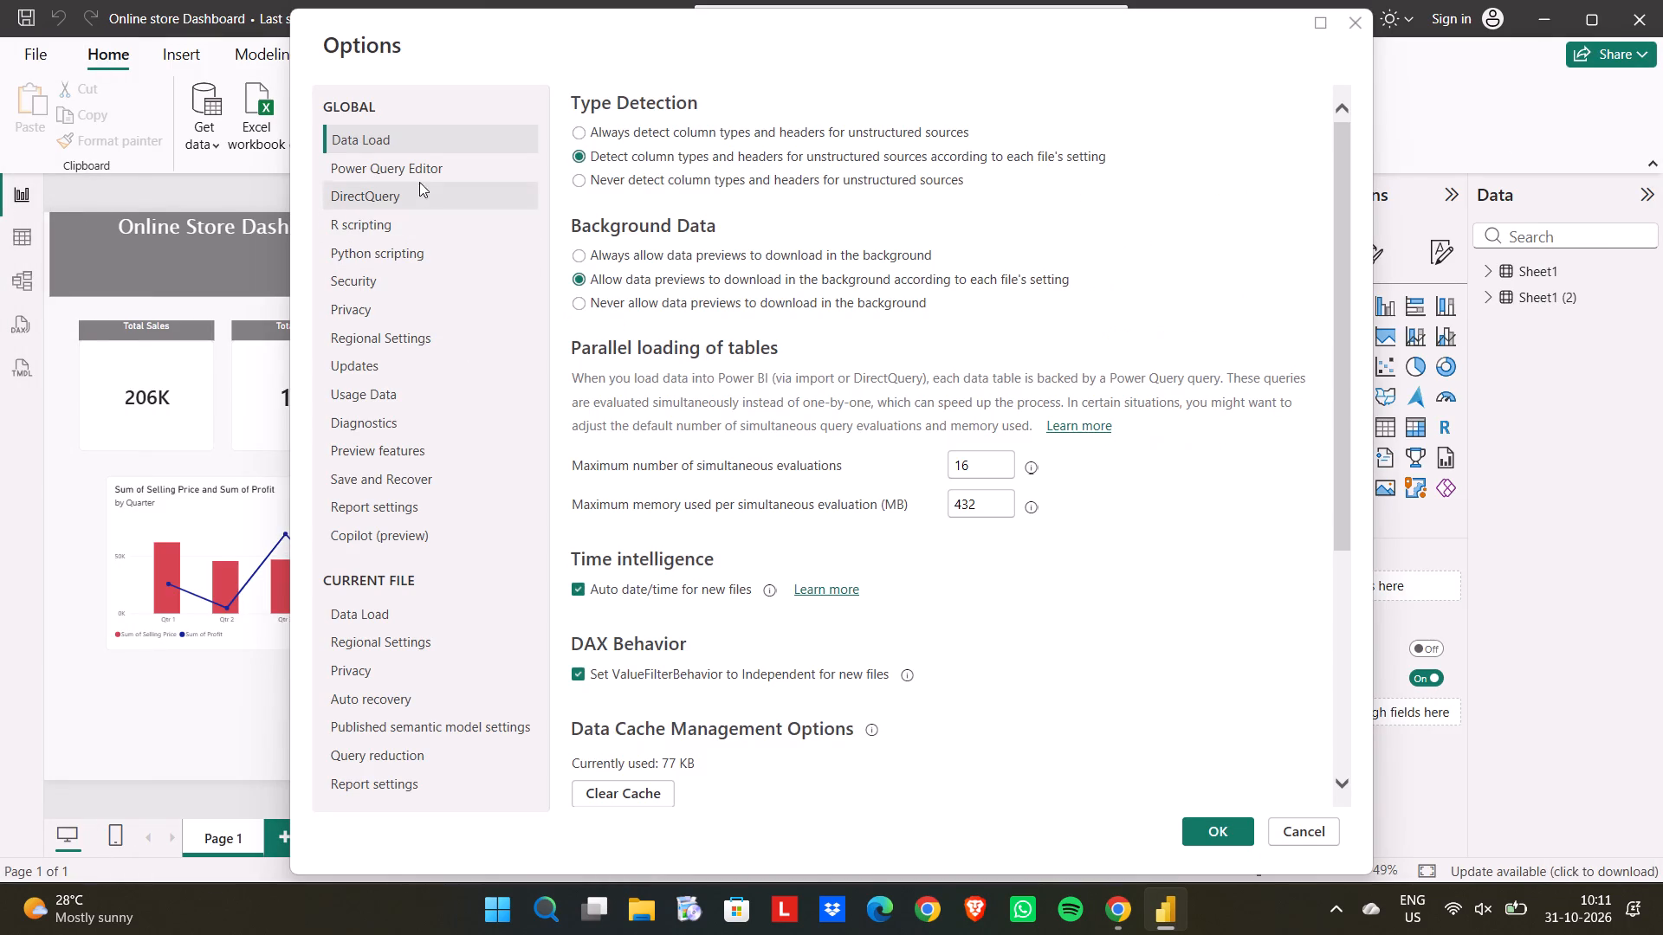
click(418, 268)
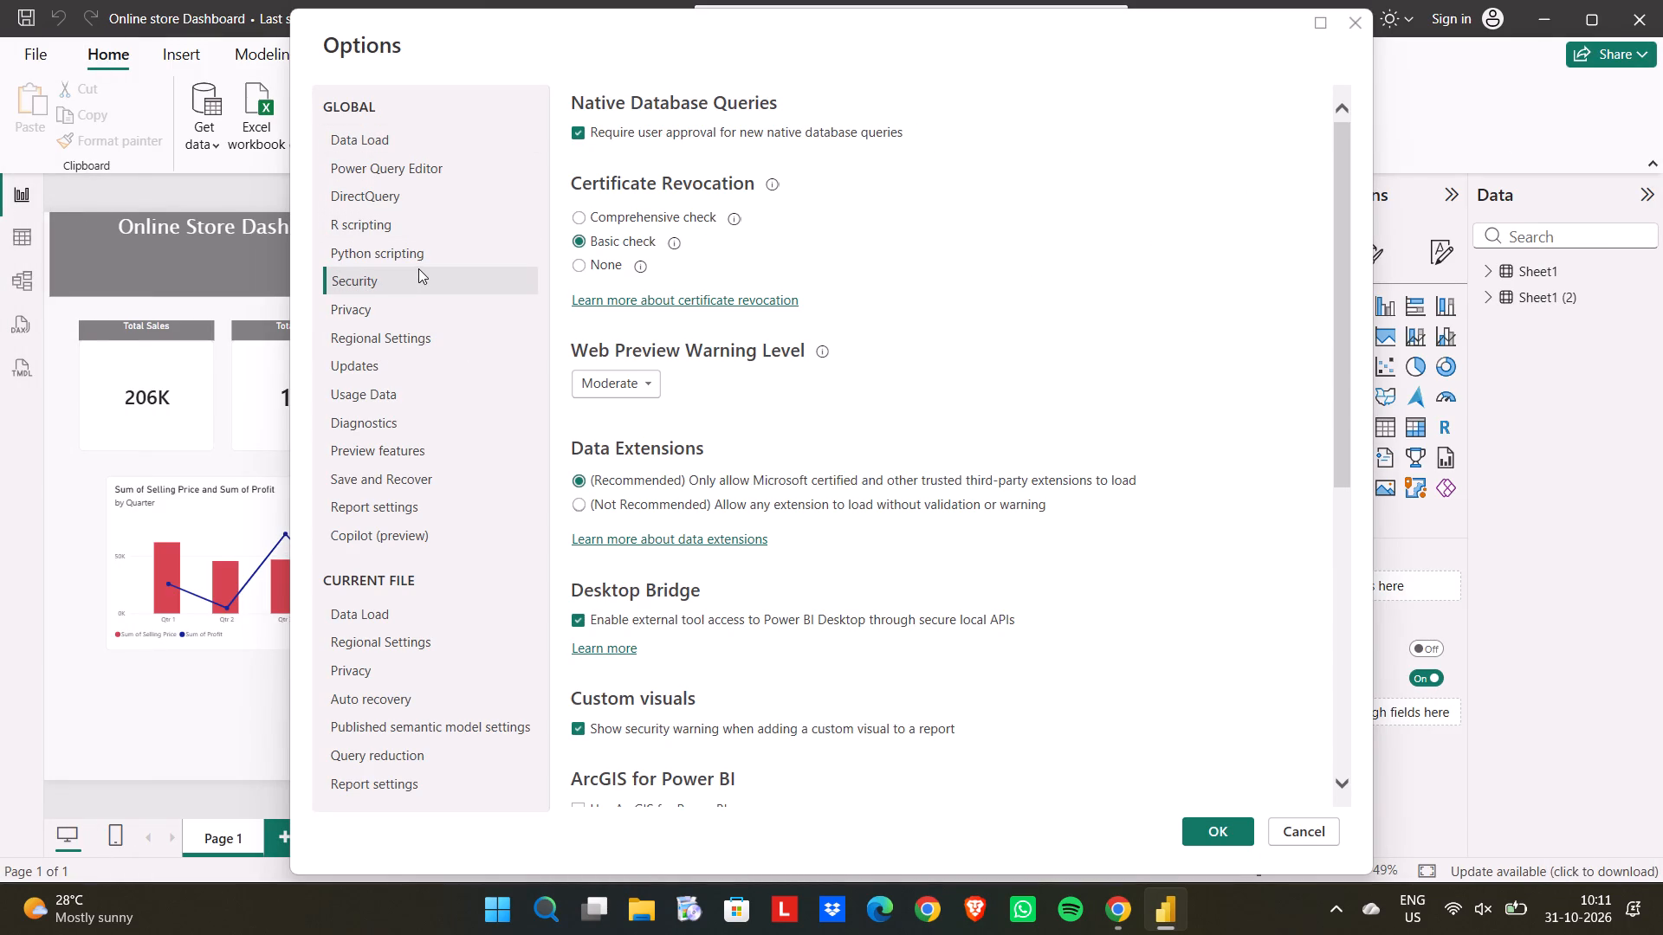
scroll(754, 597, down, 6)
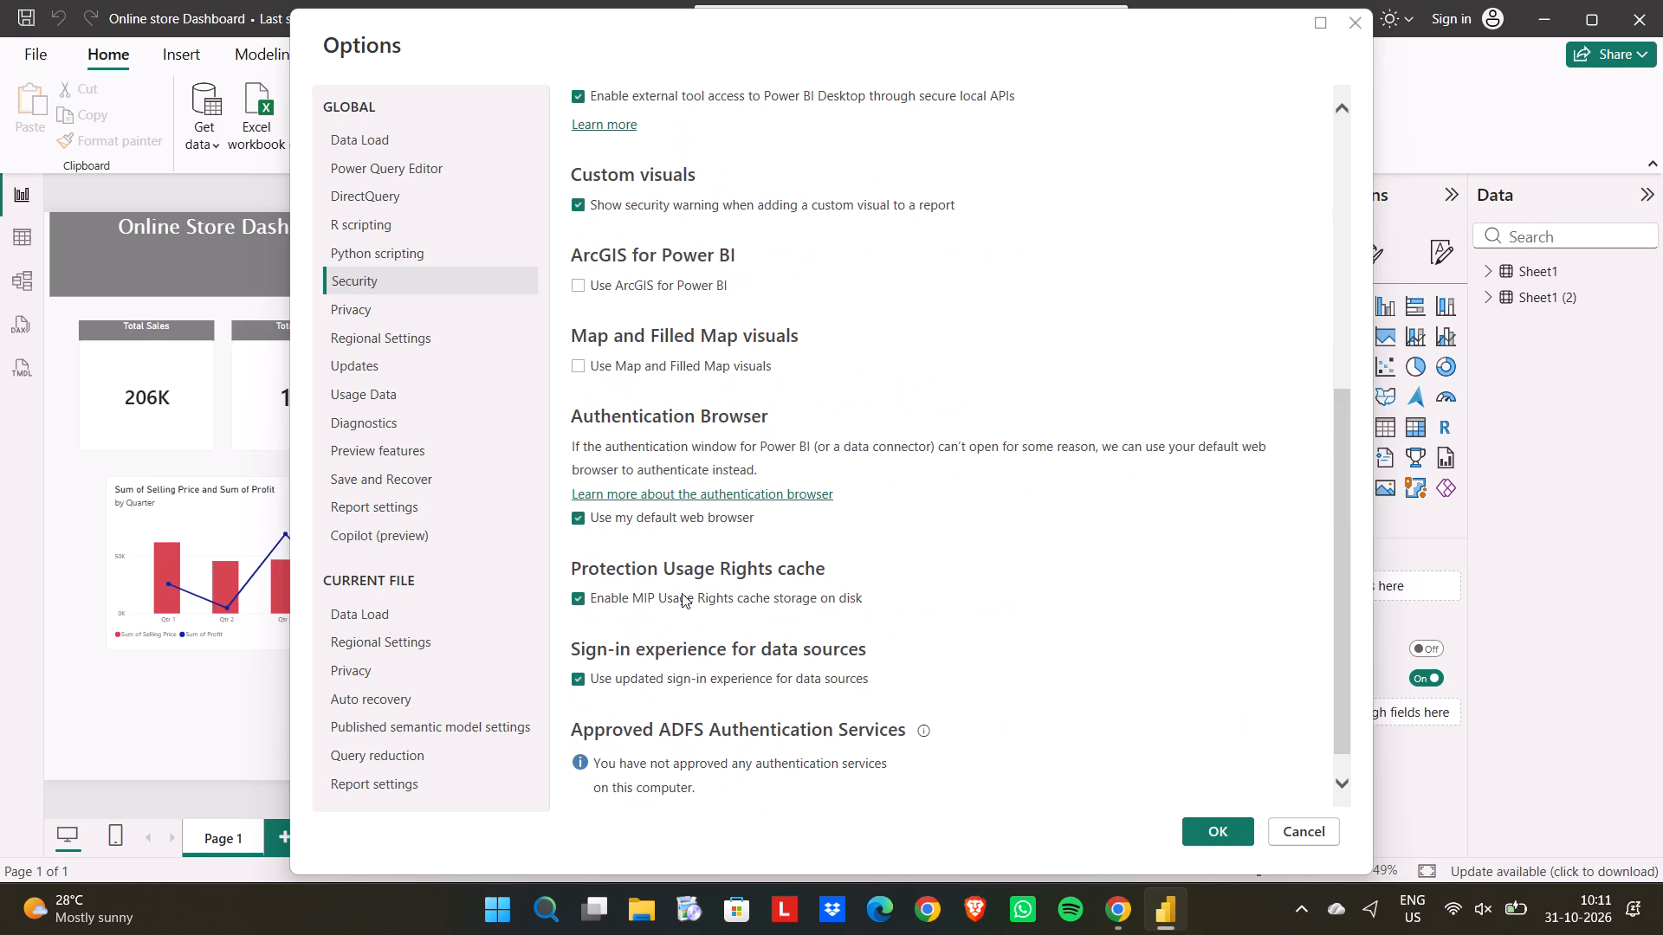
click(691, 332)
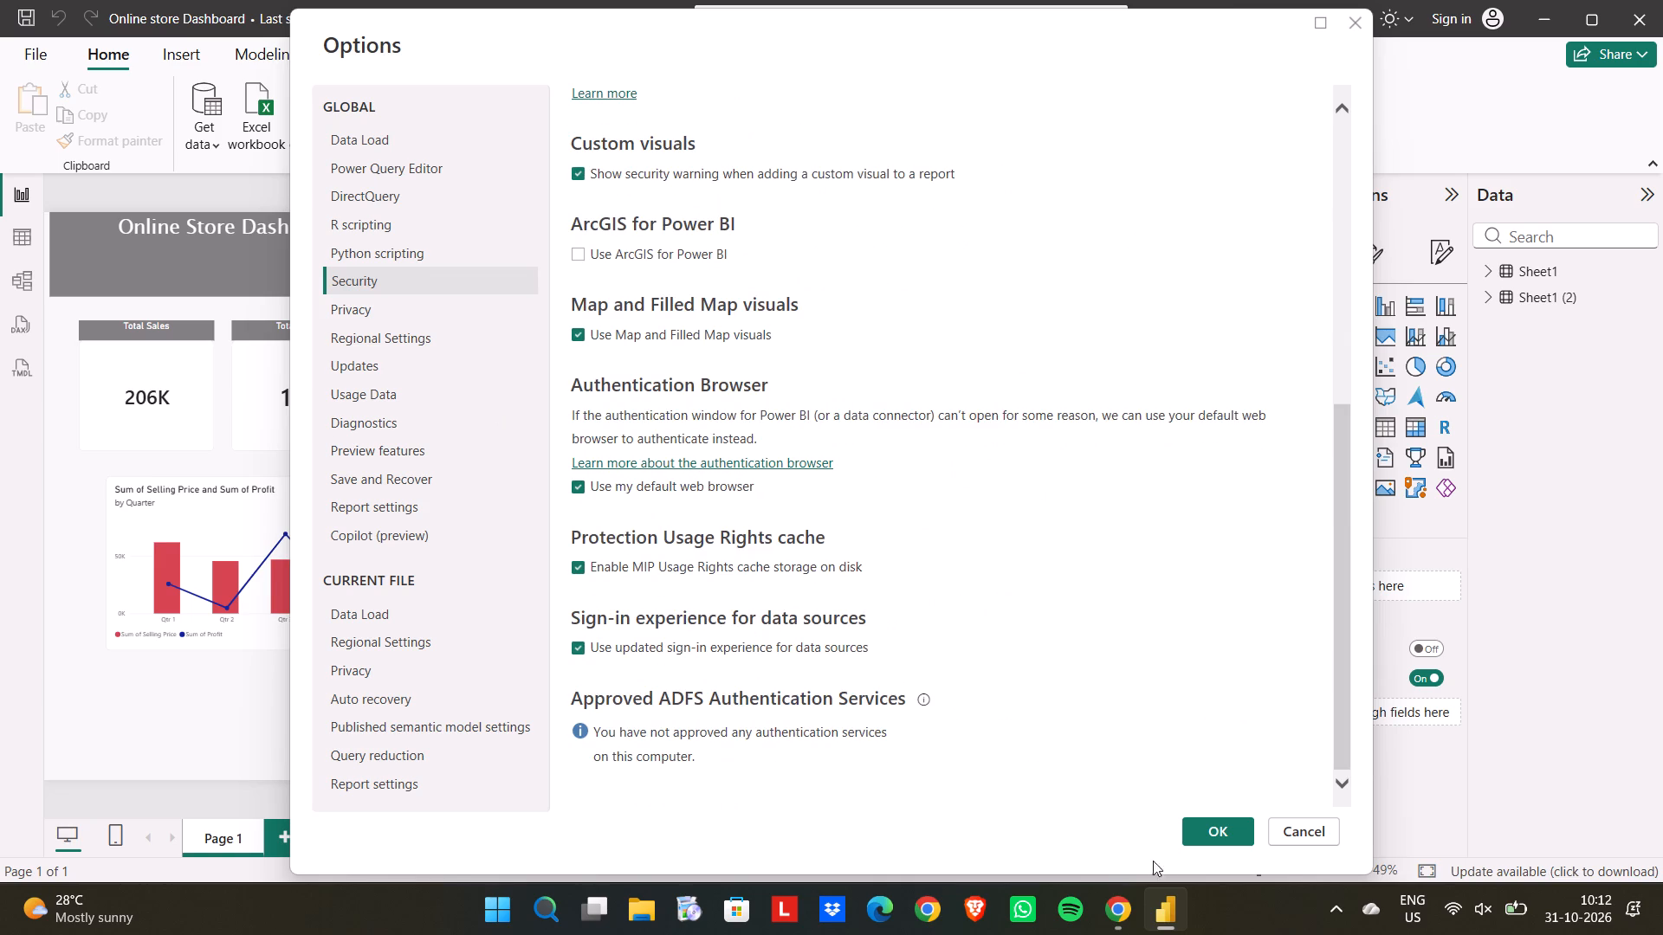
click(1192, 827)
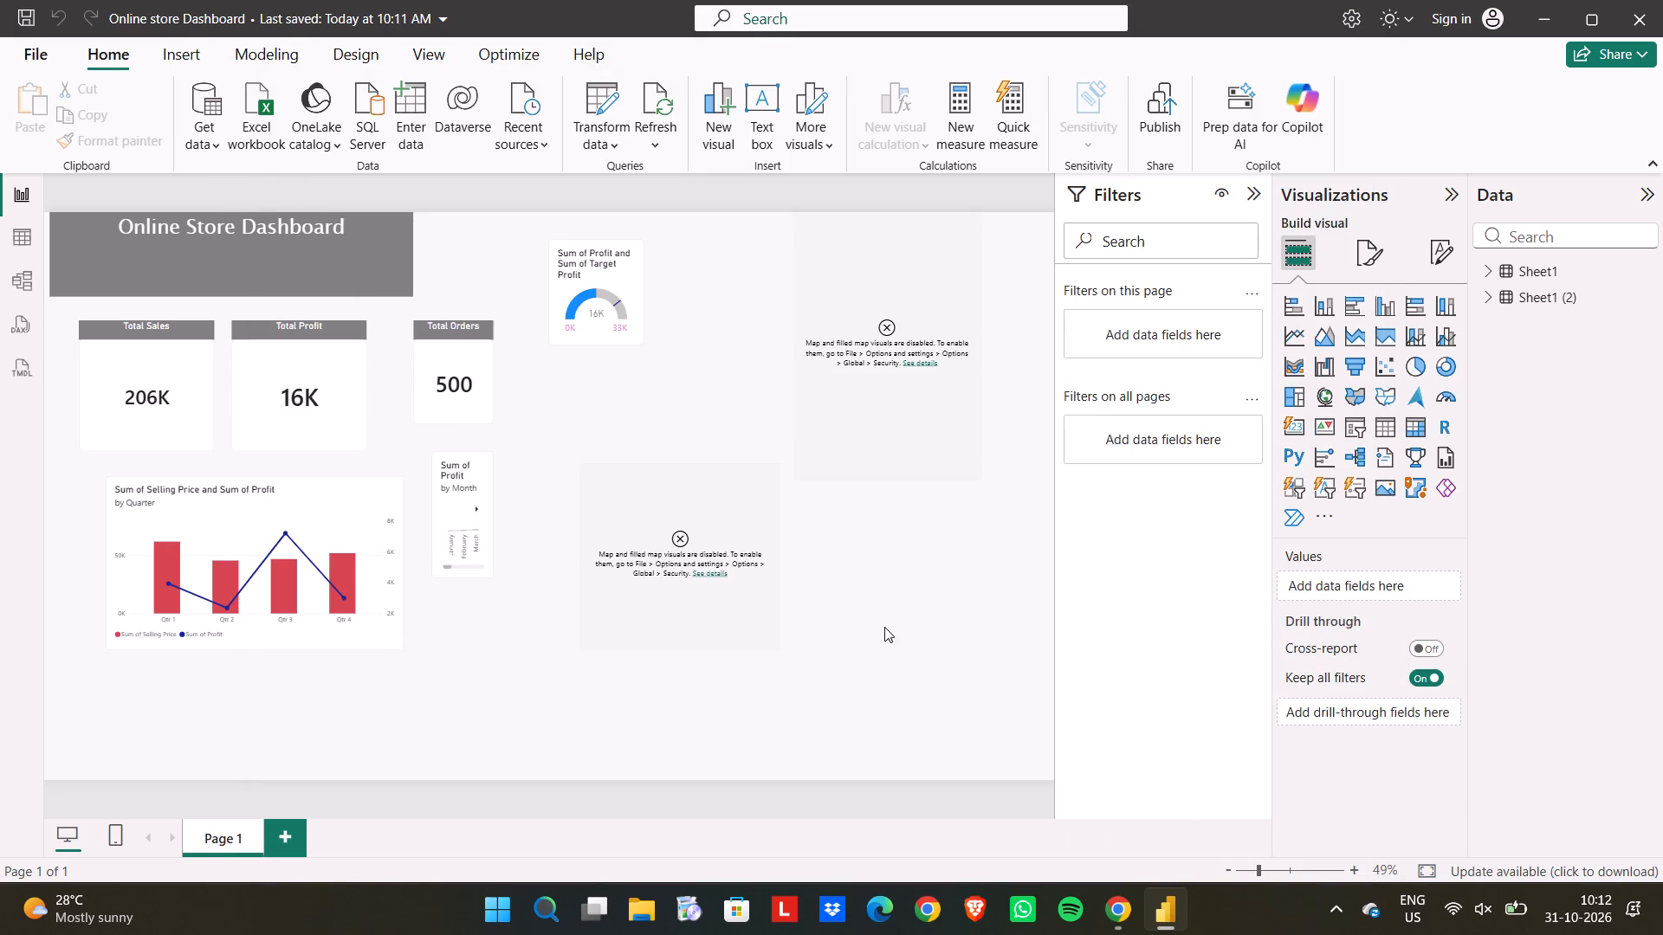
Save the report, then restart Power BI Desktop and reopen Online store Dashboard.pbix to apply the map setting.
key(ctrl+s)
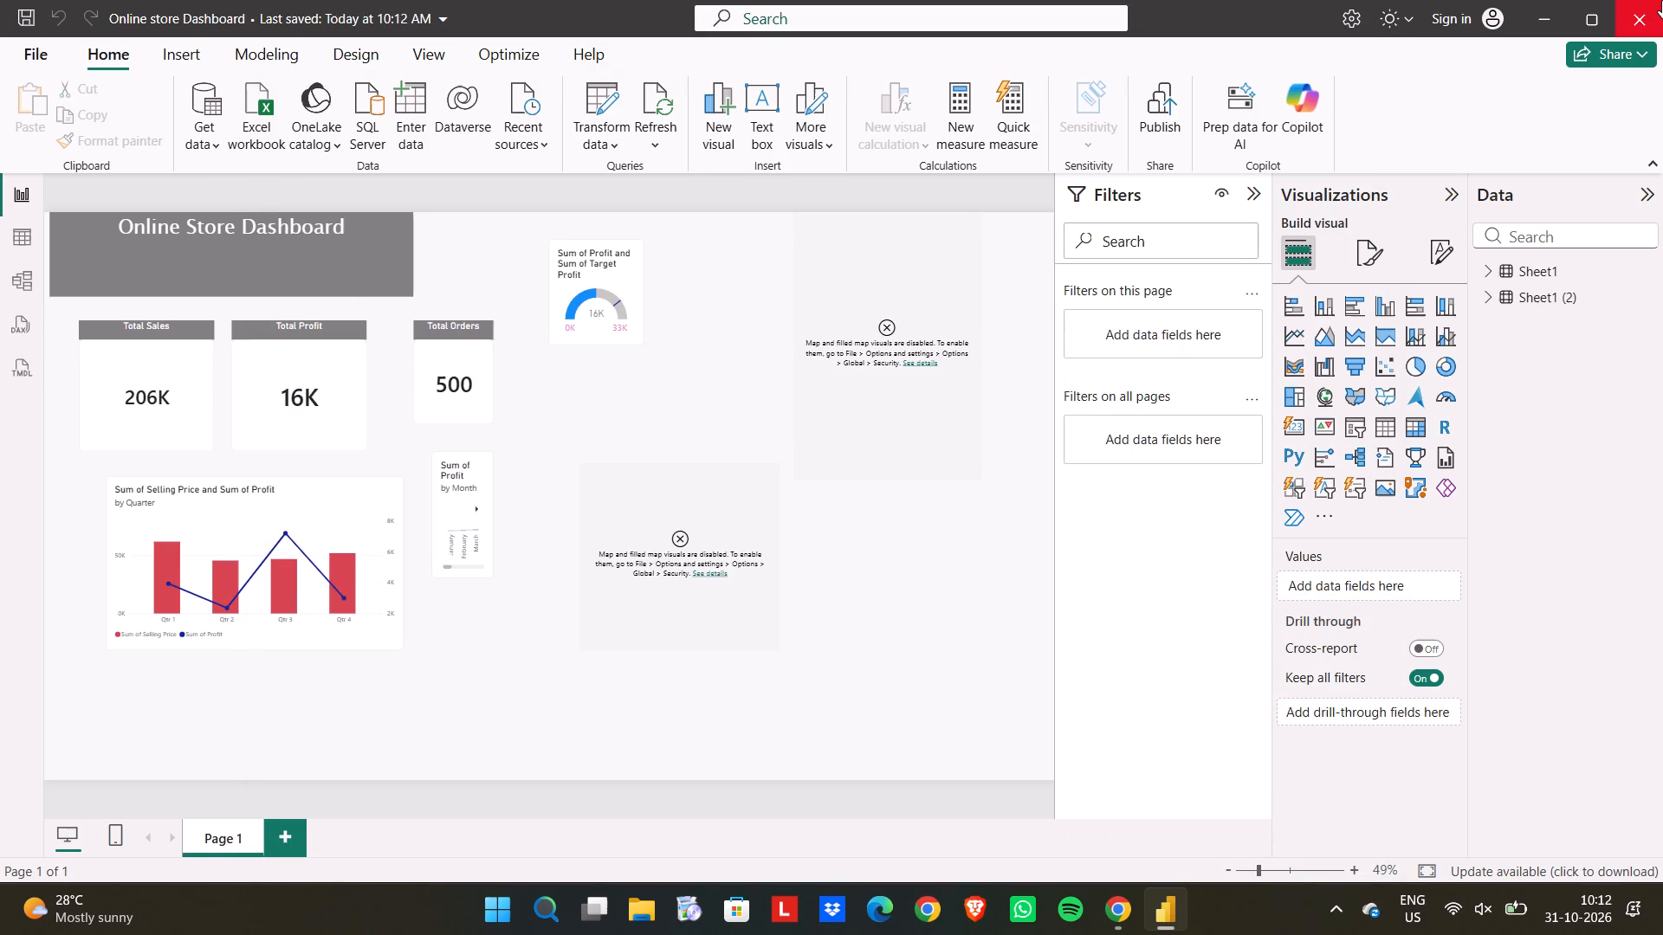
click(1662, 0)
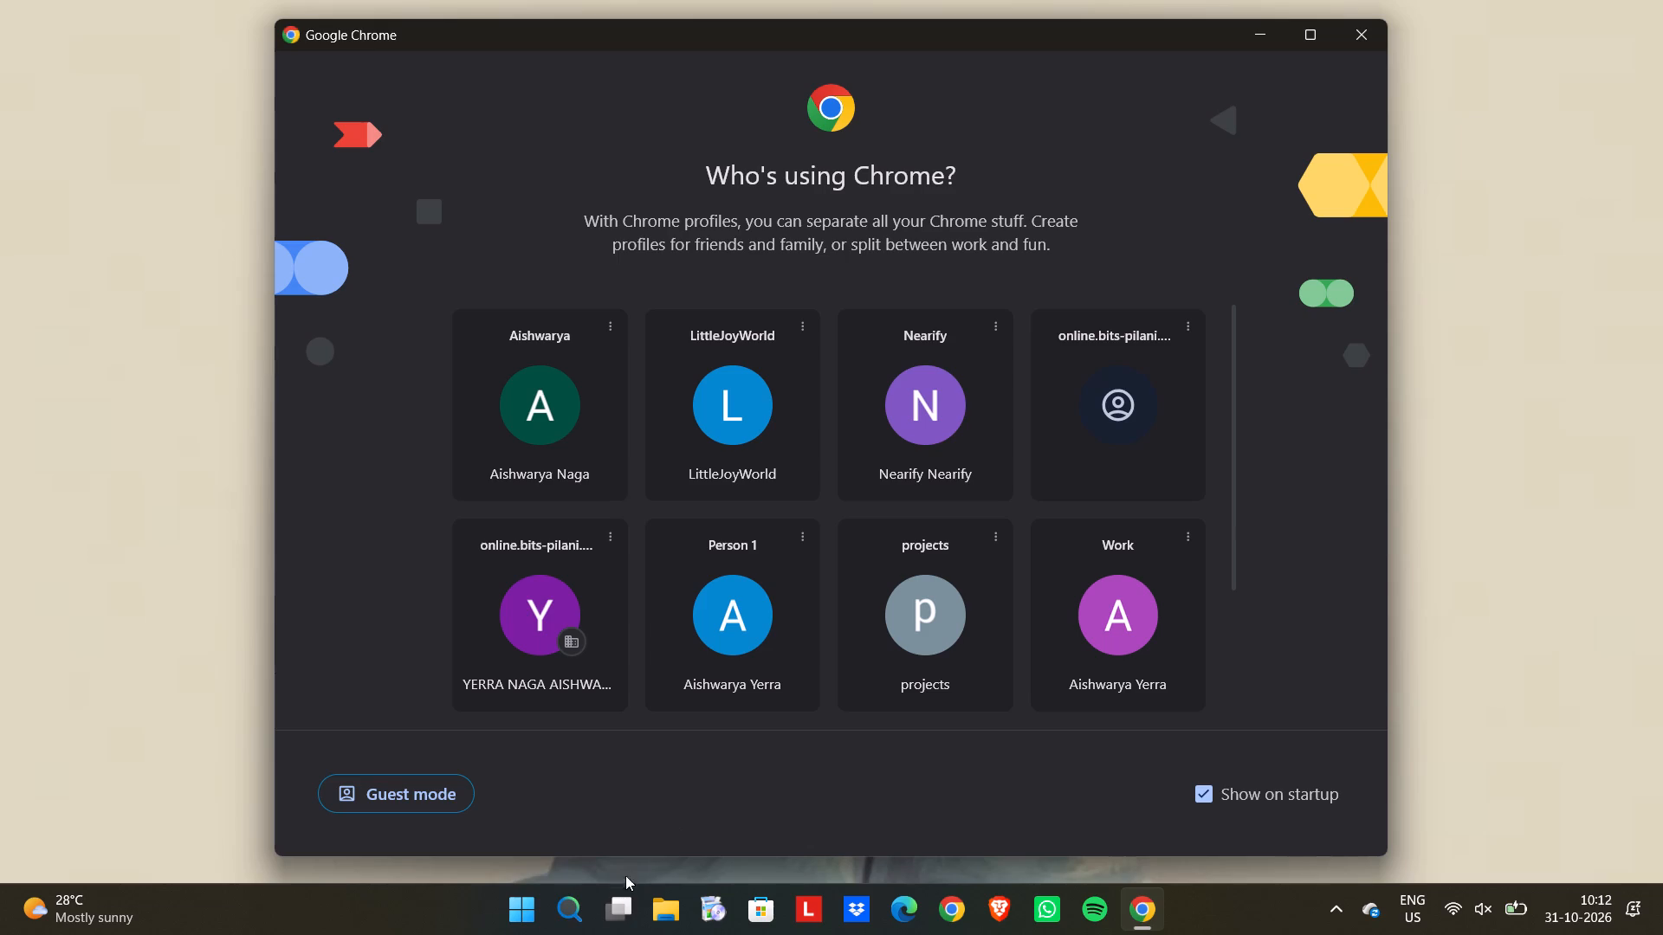
click(568, 916)
click(681, 206)
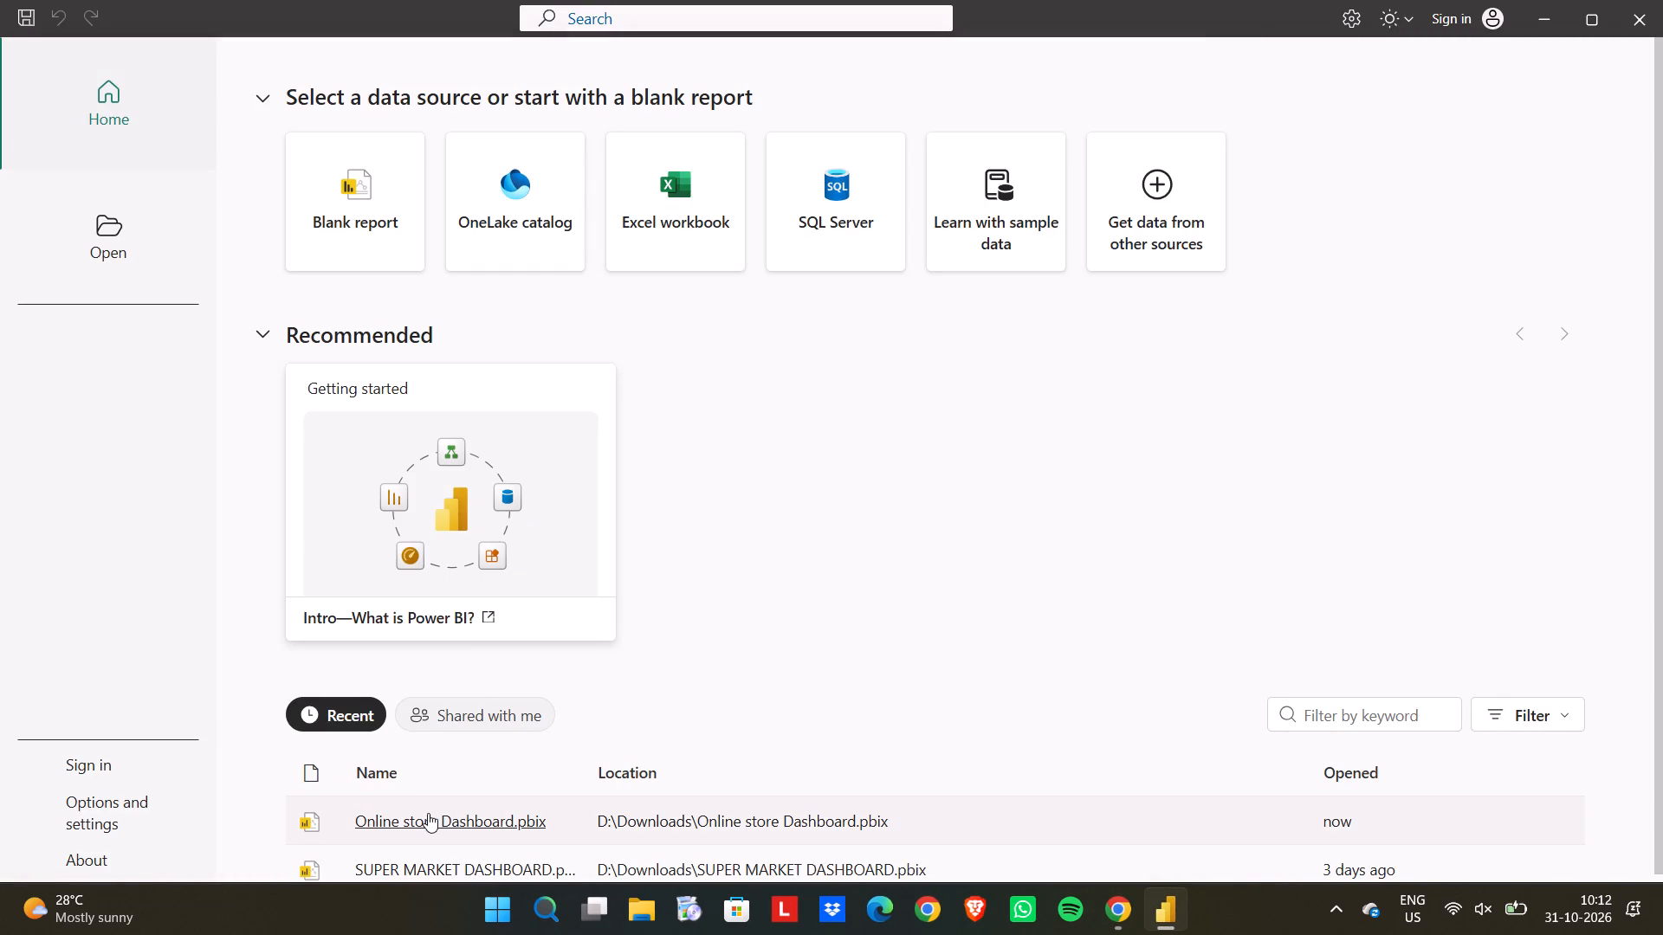
click(428, 813)
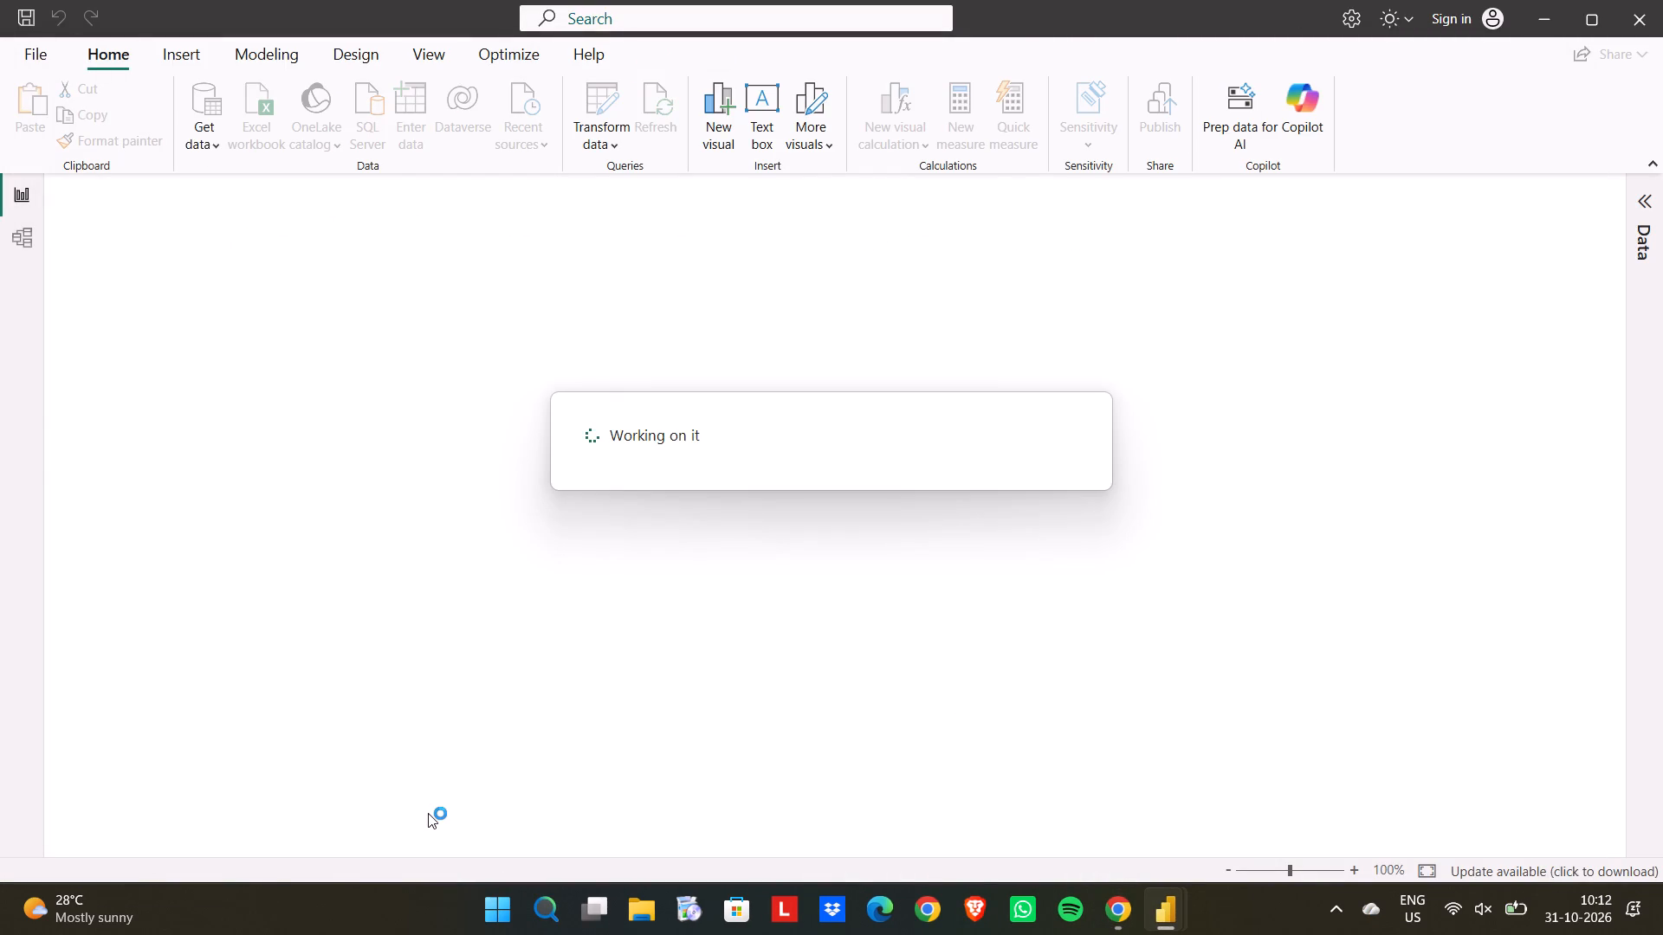
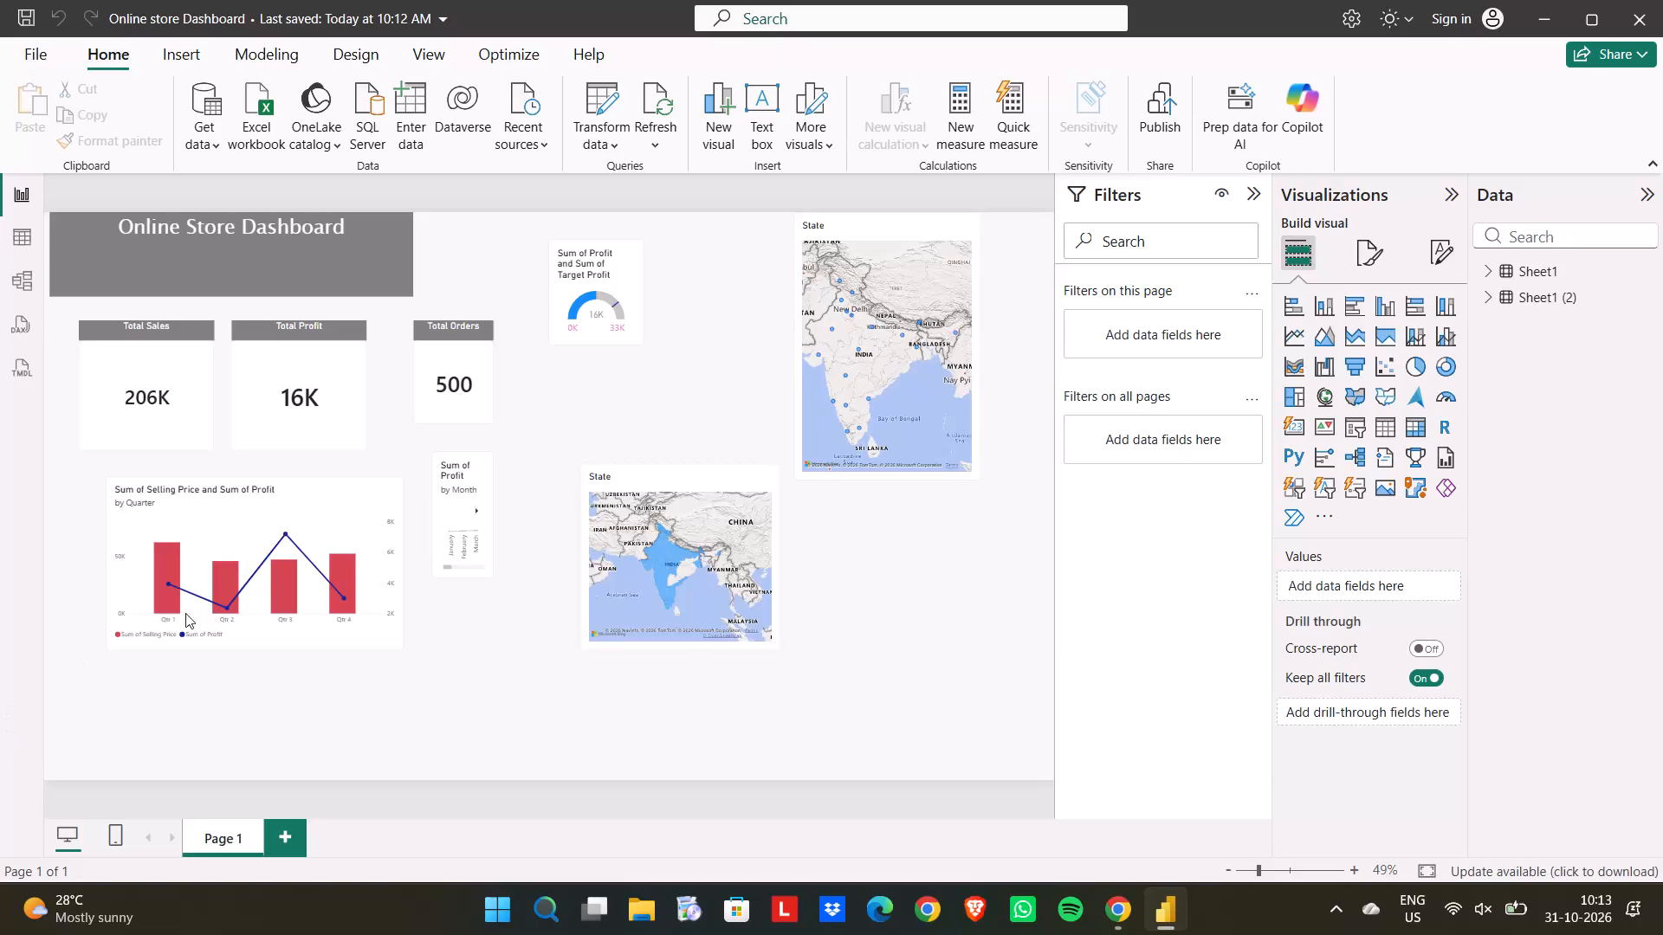
Set the default fill color of the filled State map showing India to the orange theme color.
click(590, 575)
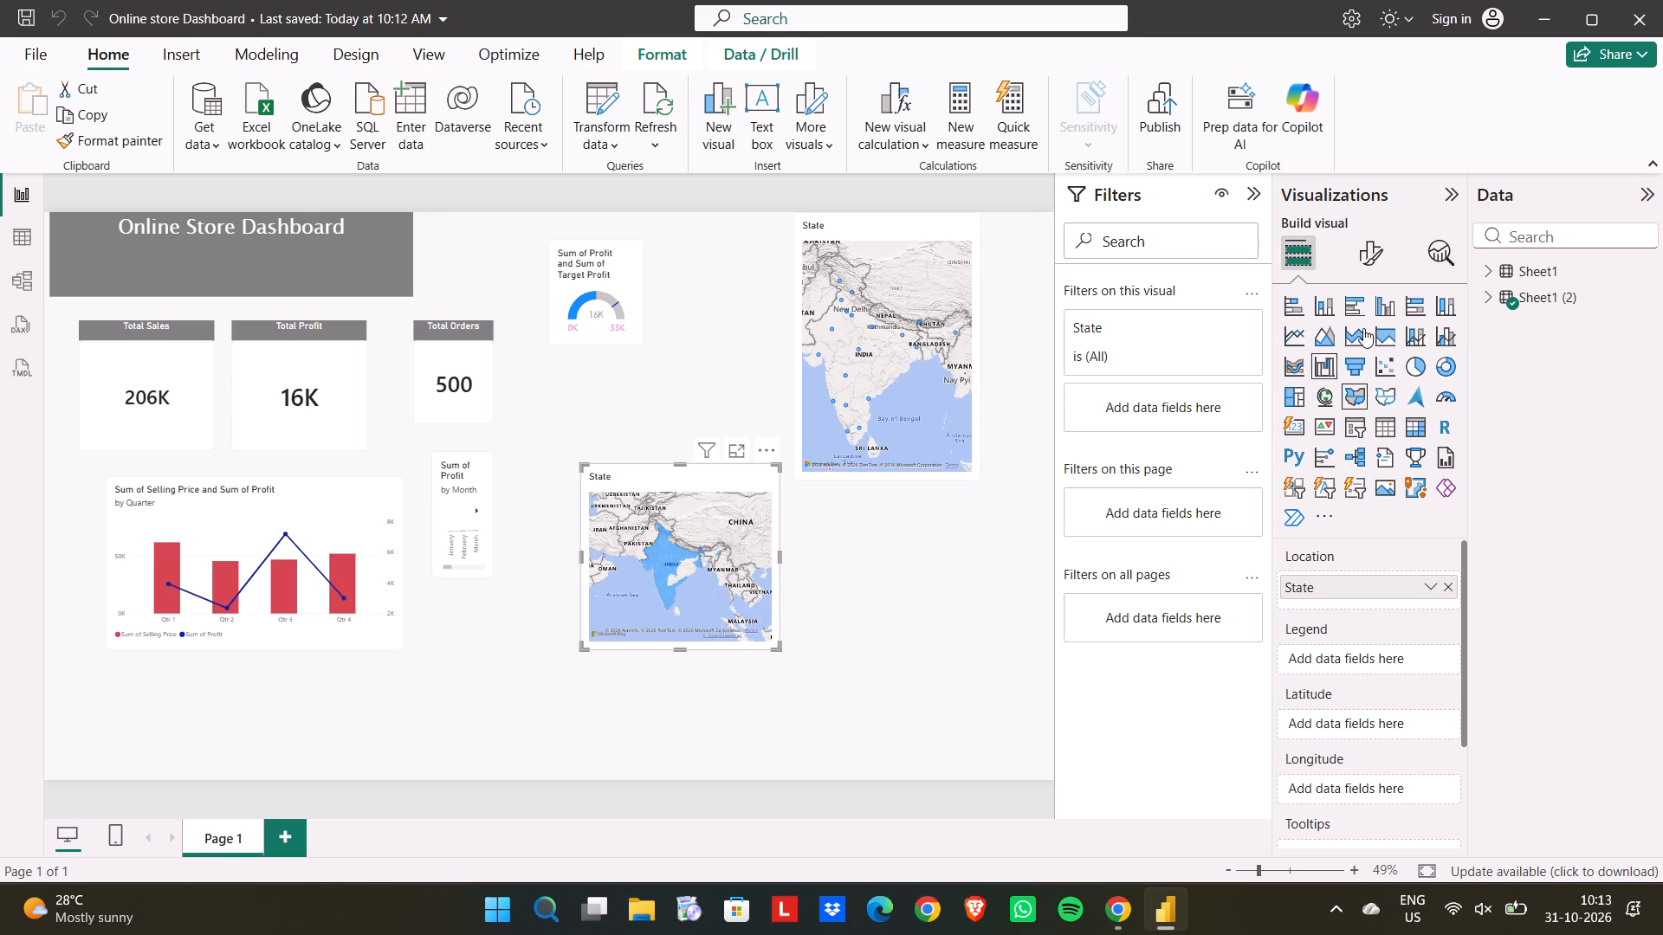
double_click(1369, 230)
click(1362, 260)
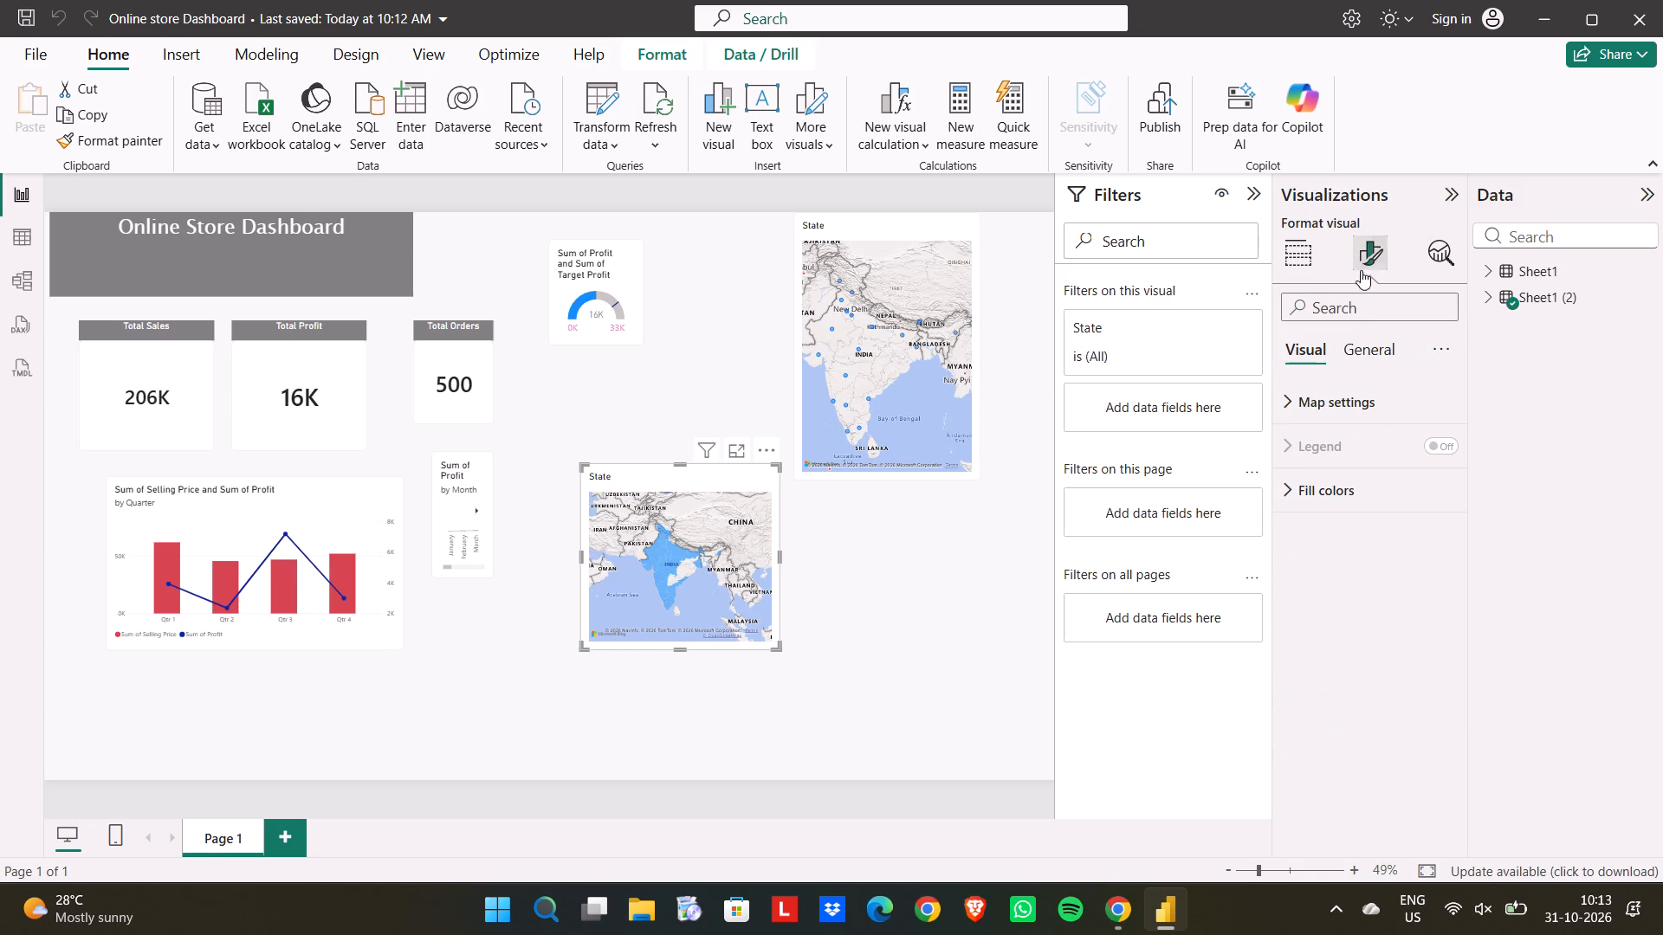
click(1367, 399)
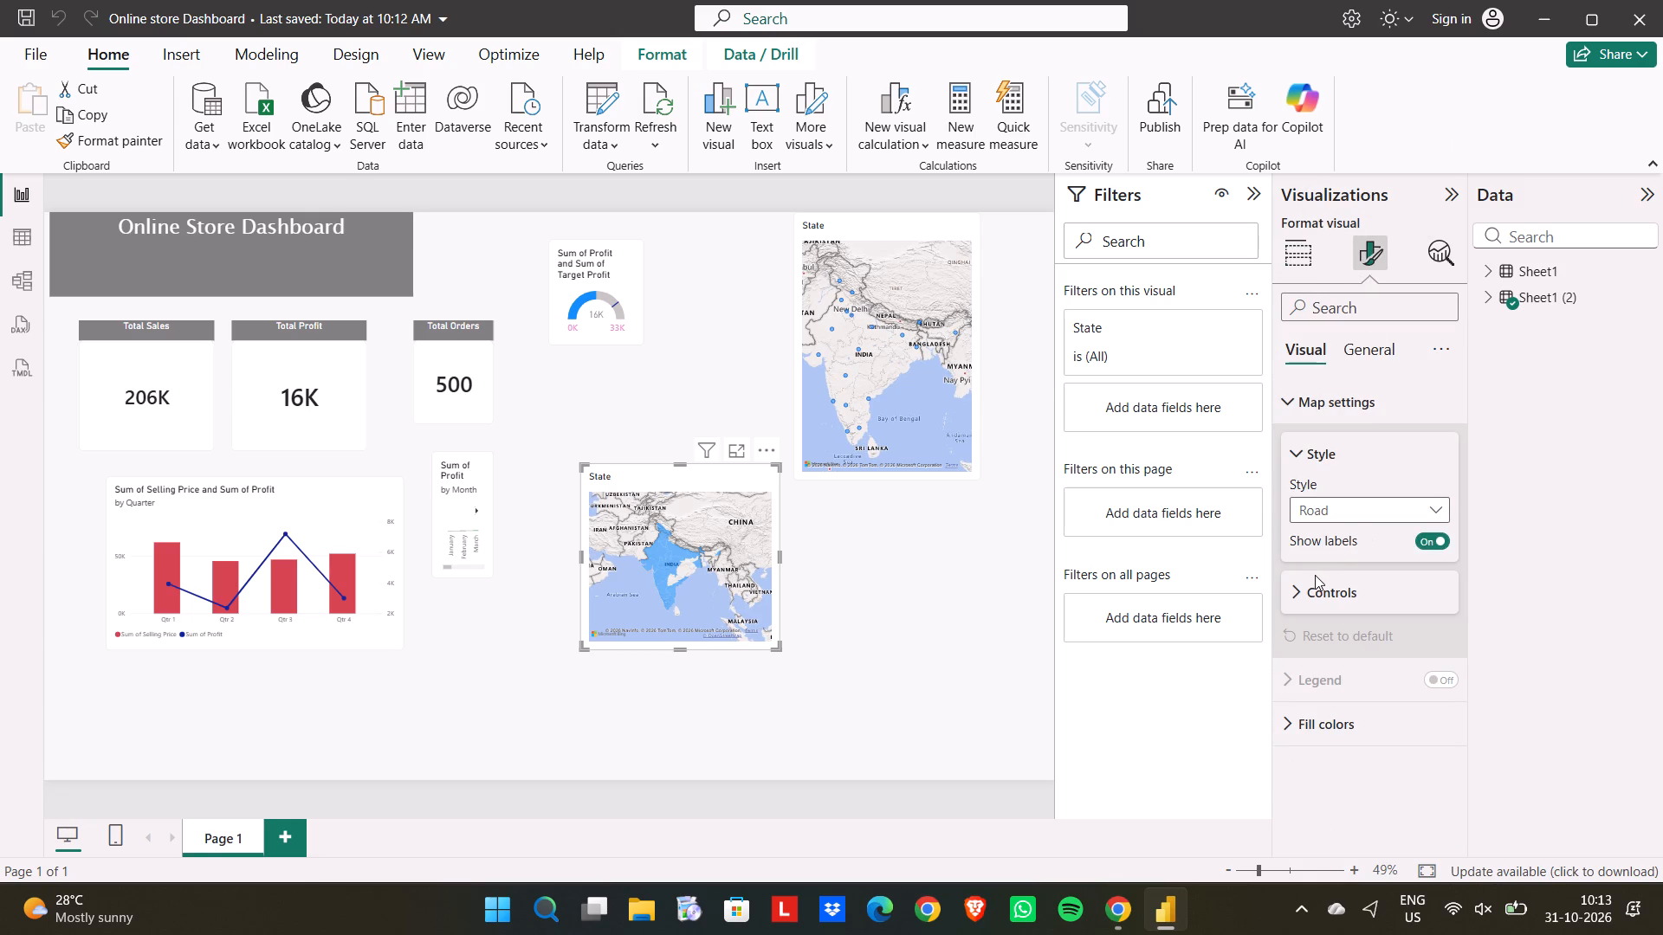
drag(1315, 575, 1311, 589)
click(1311, 589)
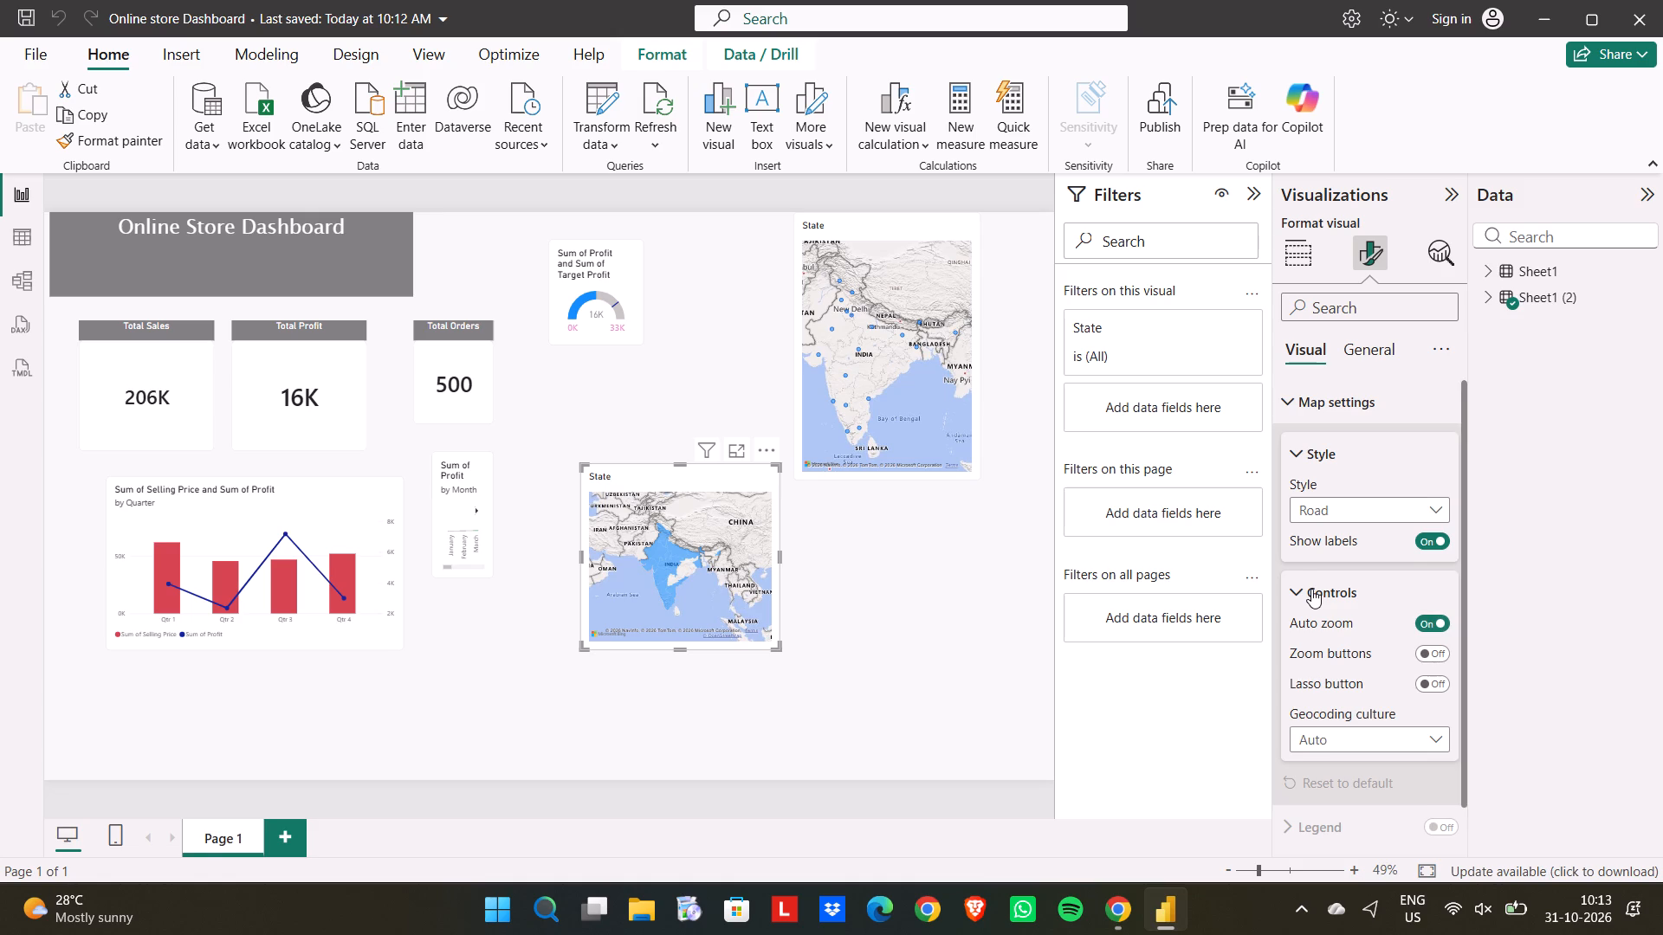
scroll(1311, 589, down, 1)
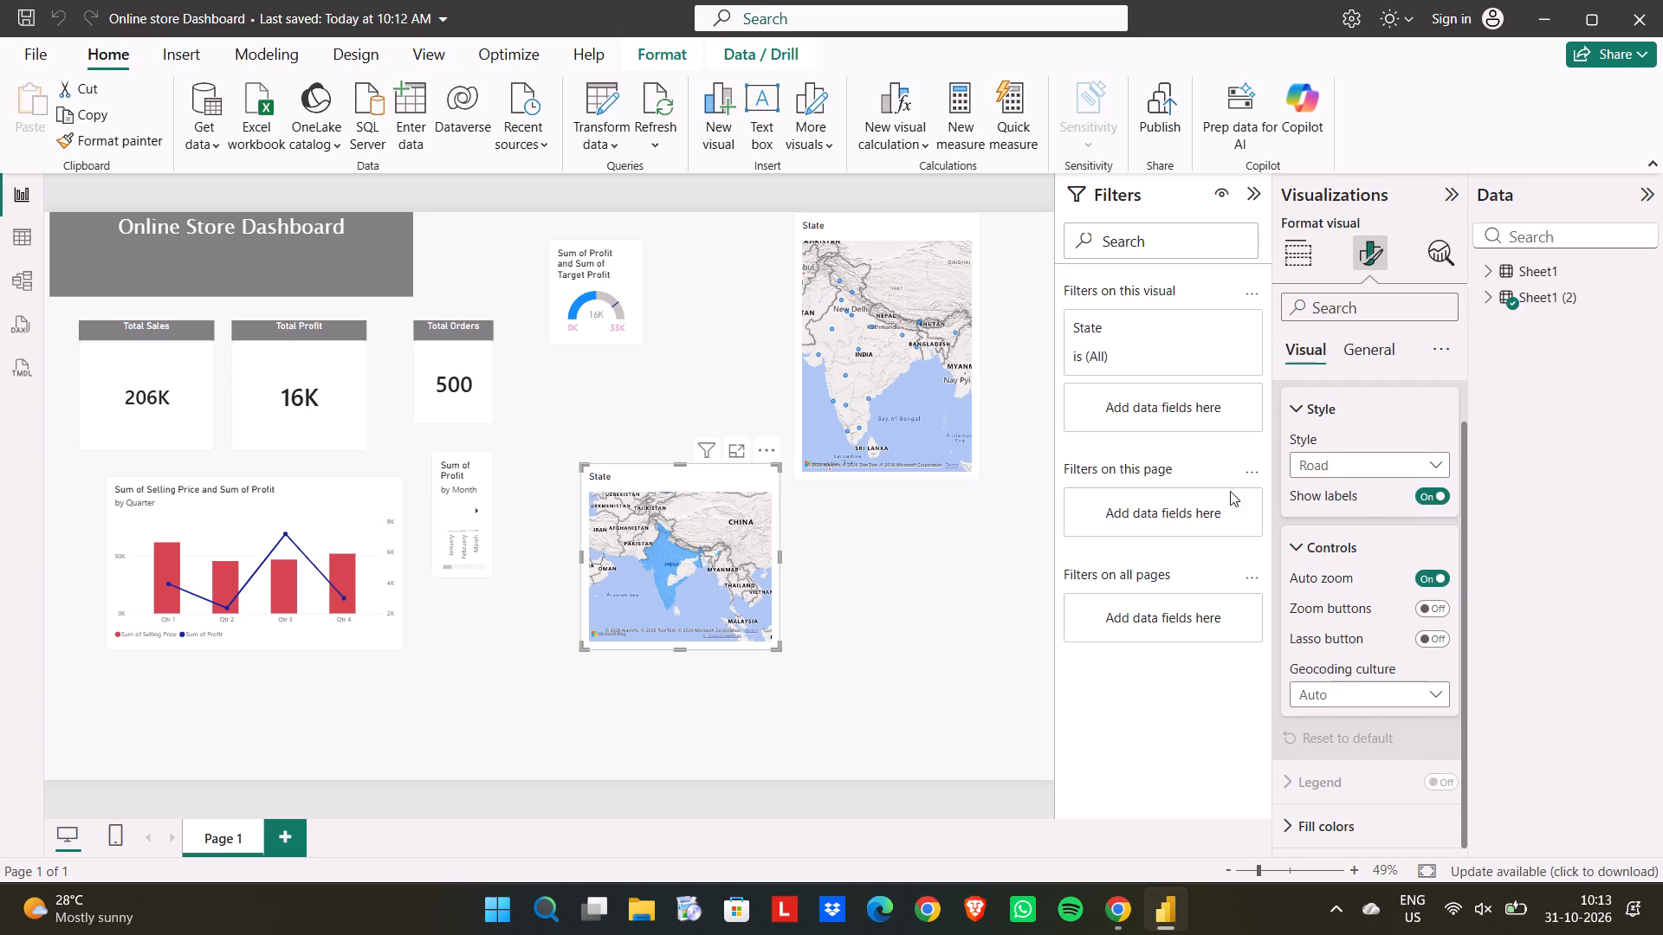
scroll(1314, 583, down, 3)
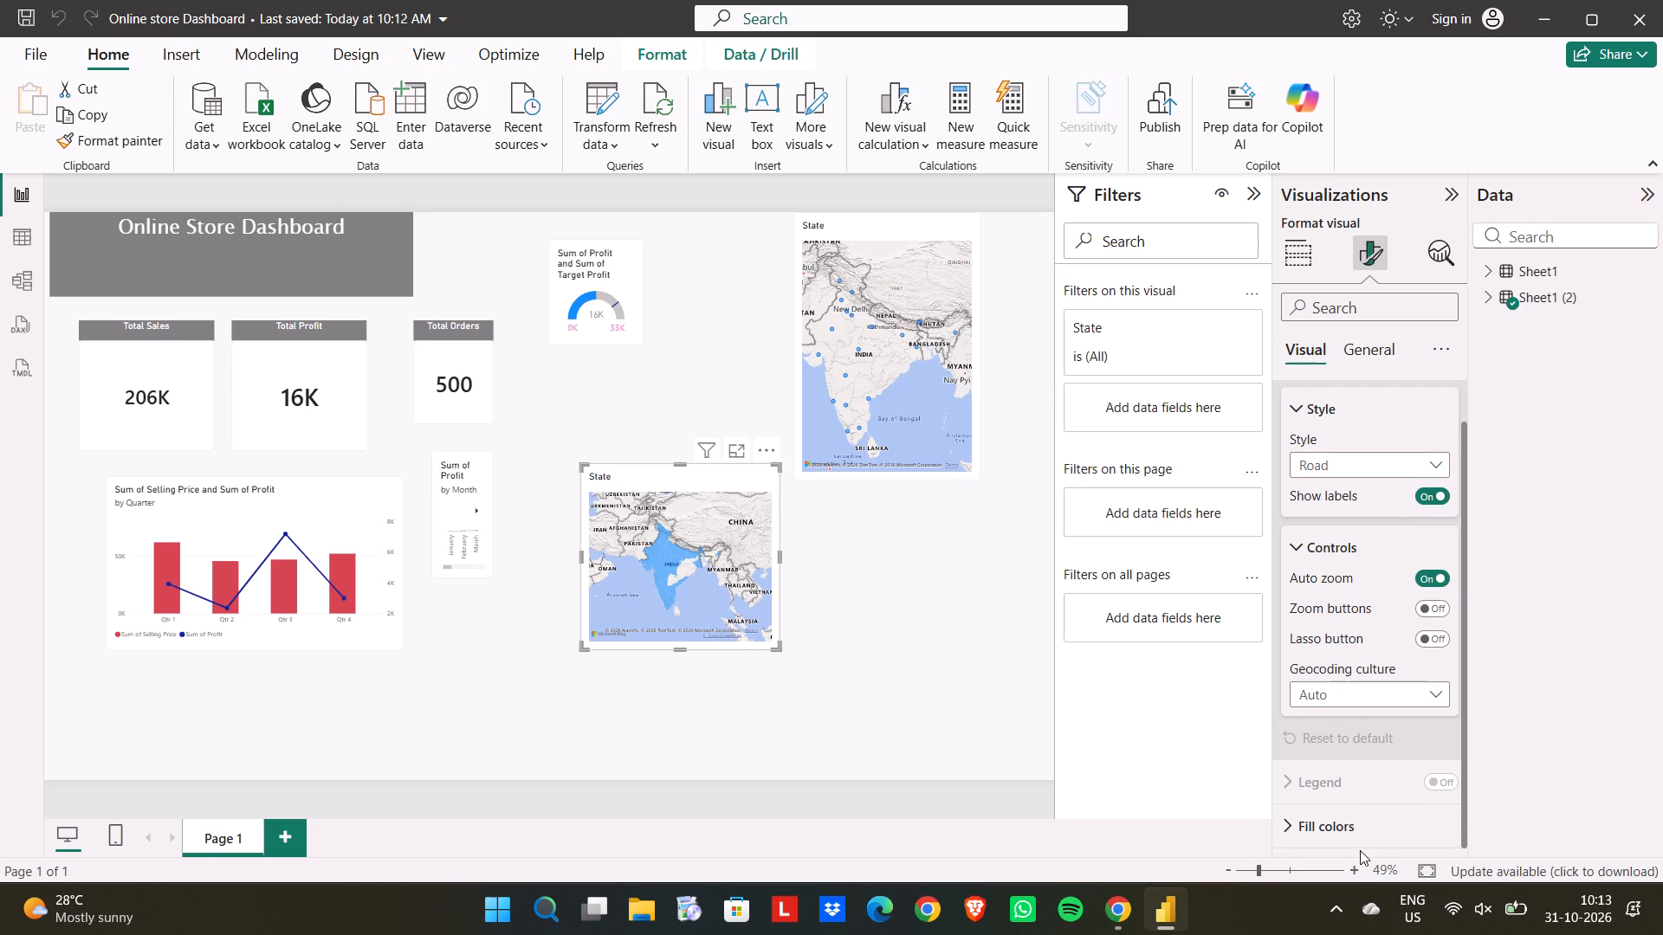
click(1349, 833)
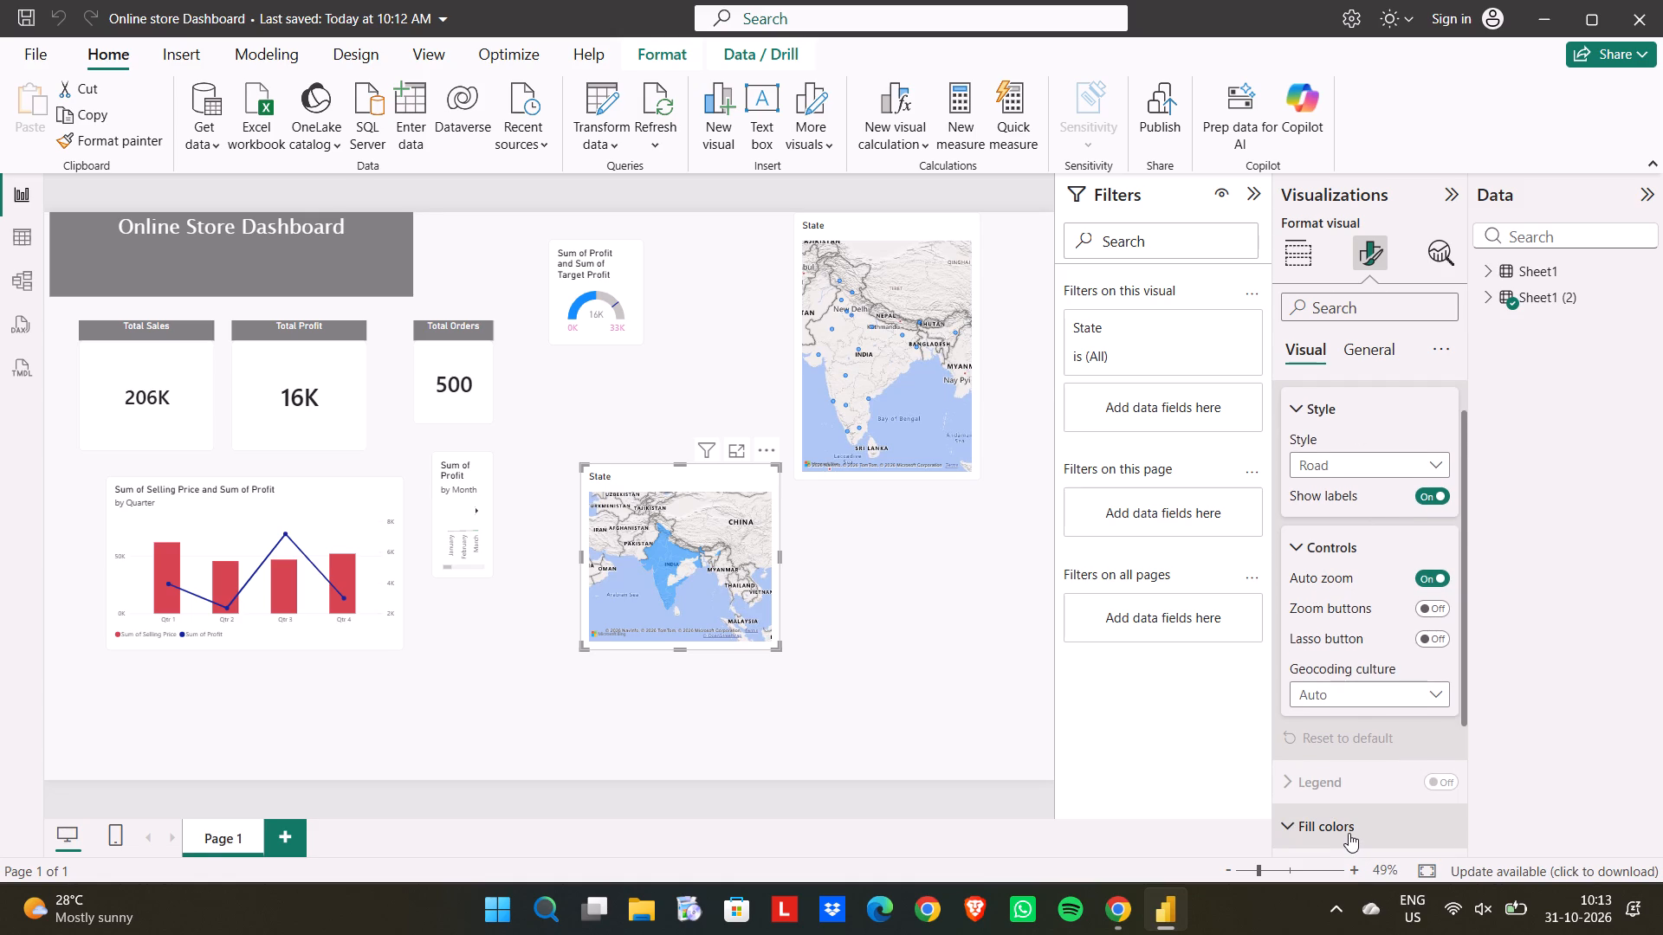
scroll(1349, 833, down, 4)
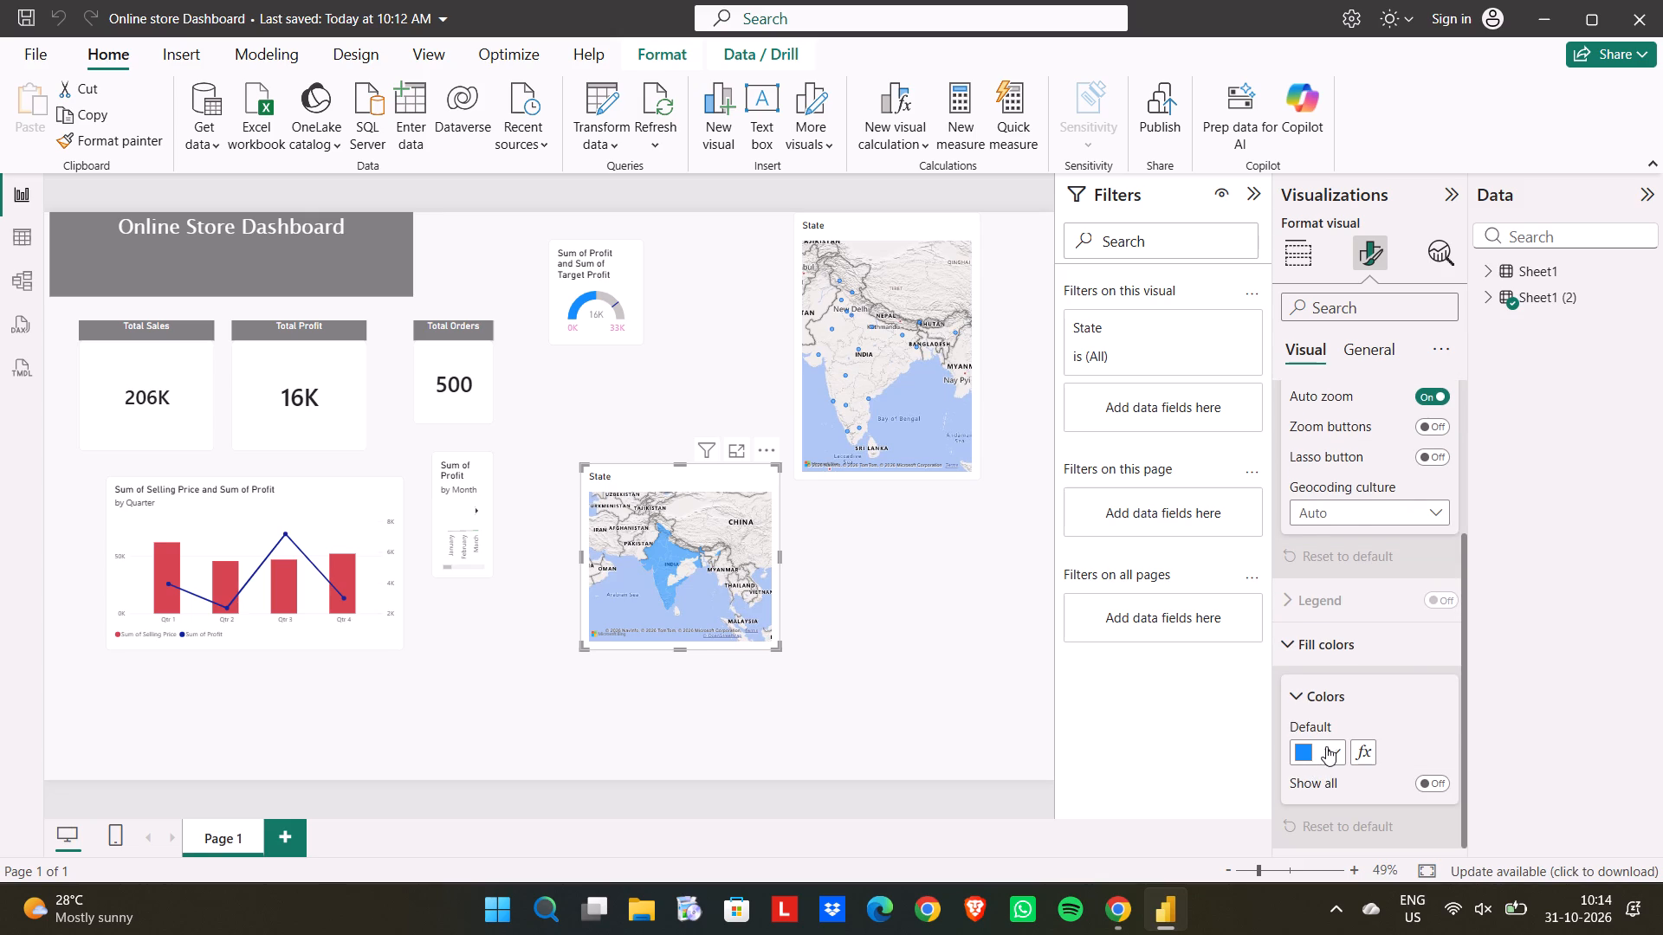
click(1330, 746)
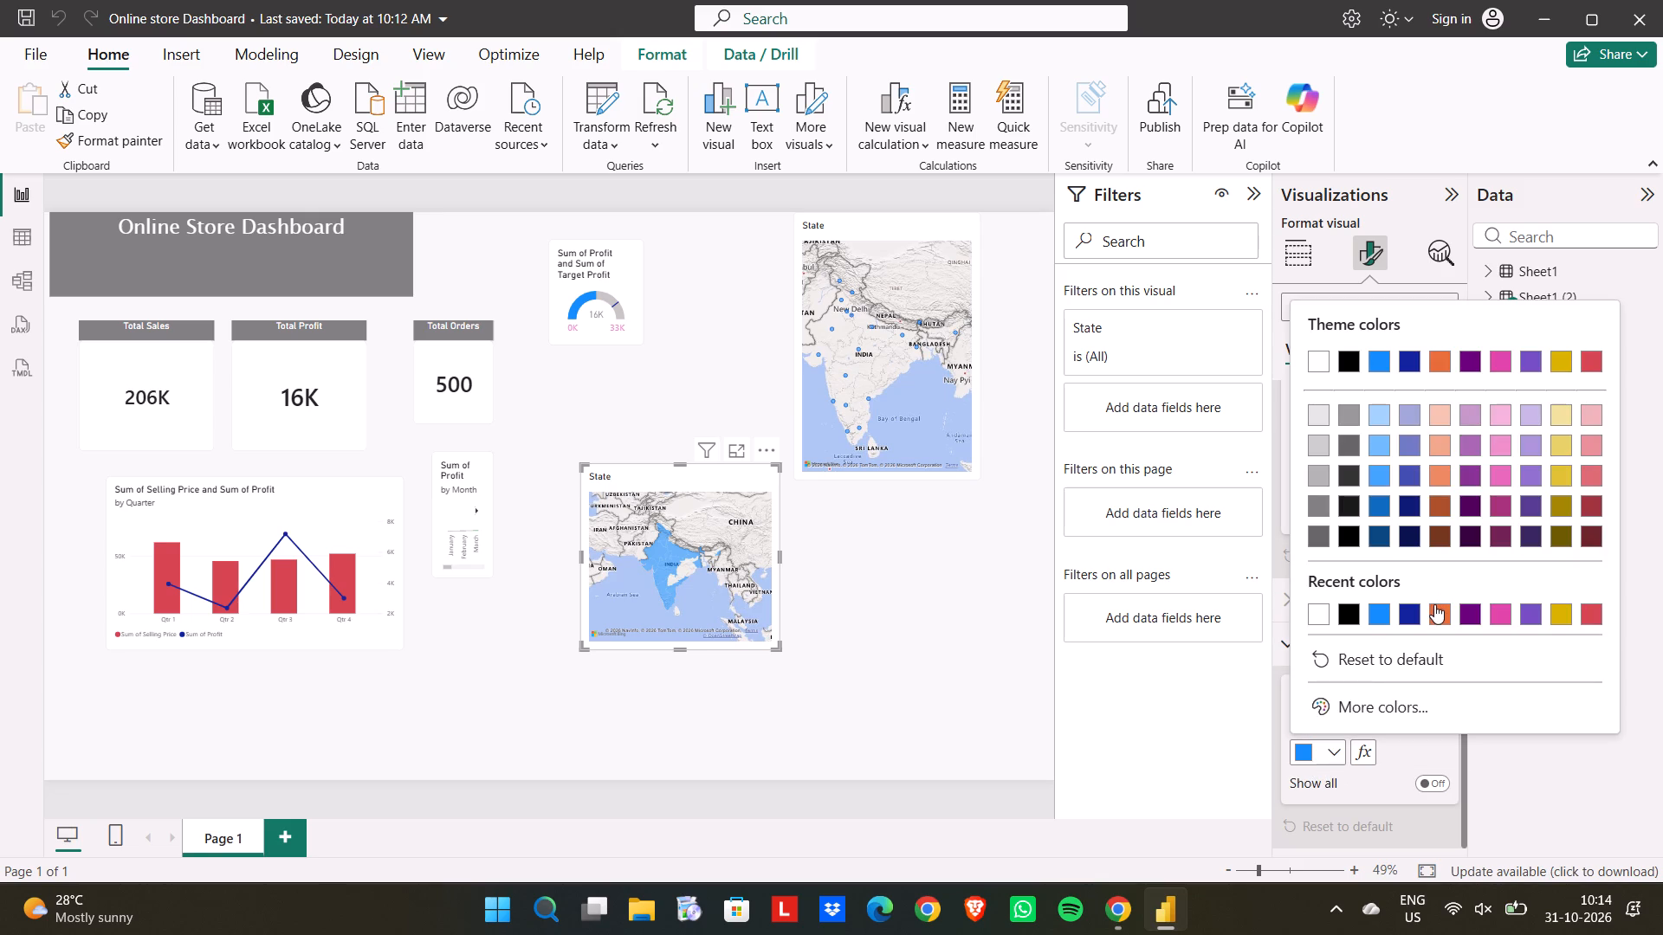
click(1434, 604)
click(1434, 604)
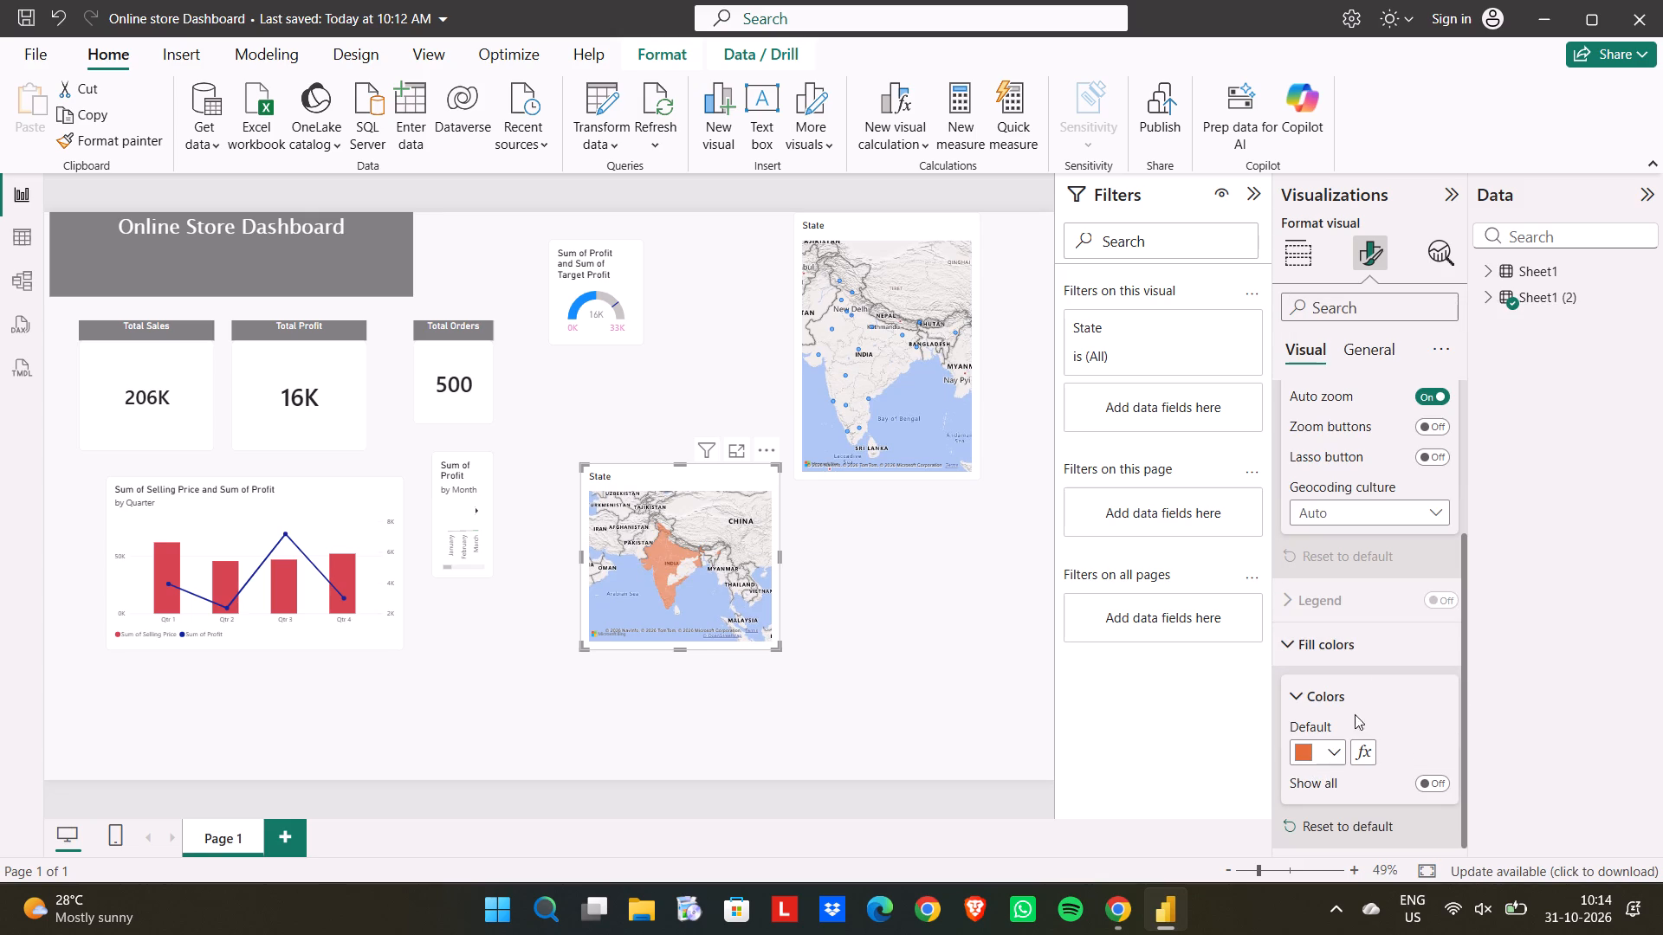
Show individual fill colors for all states on the filled map and set Goa to a medium indigo blue.
click(1327, 780)
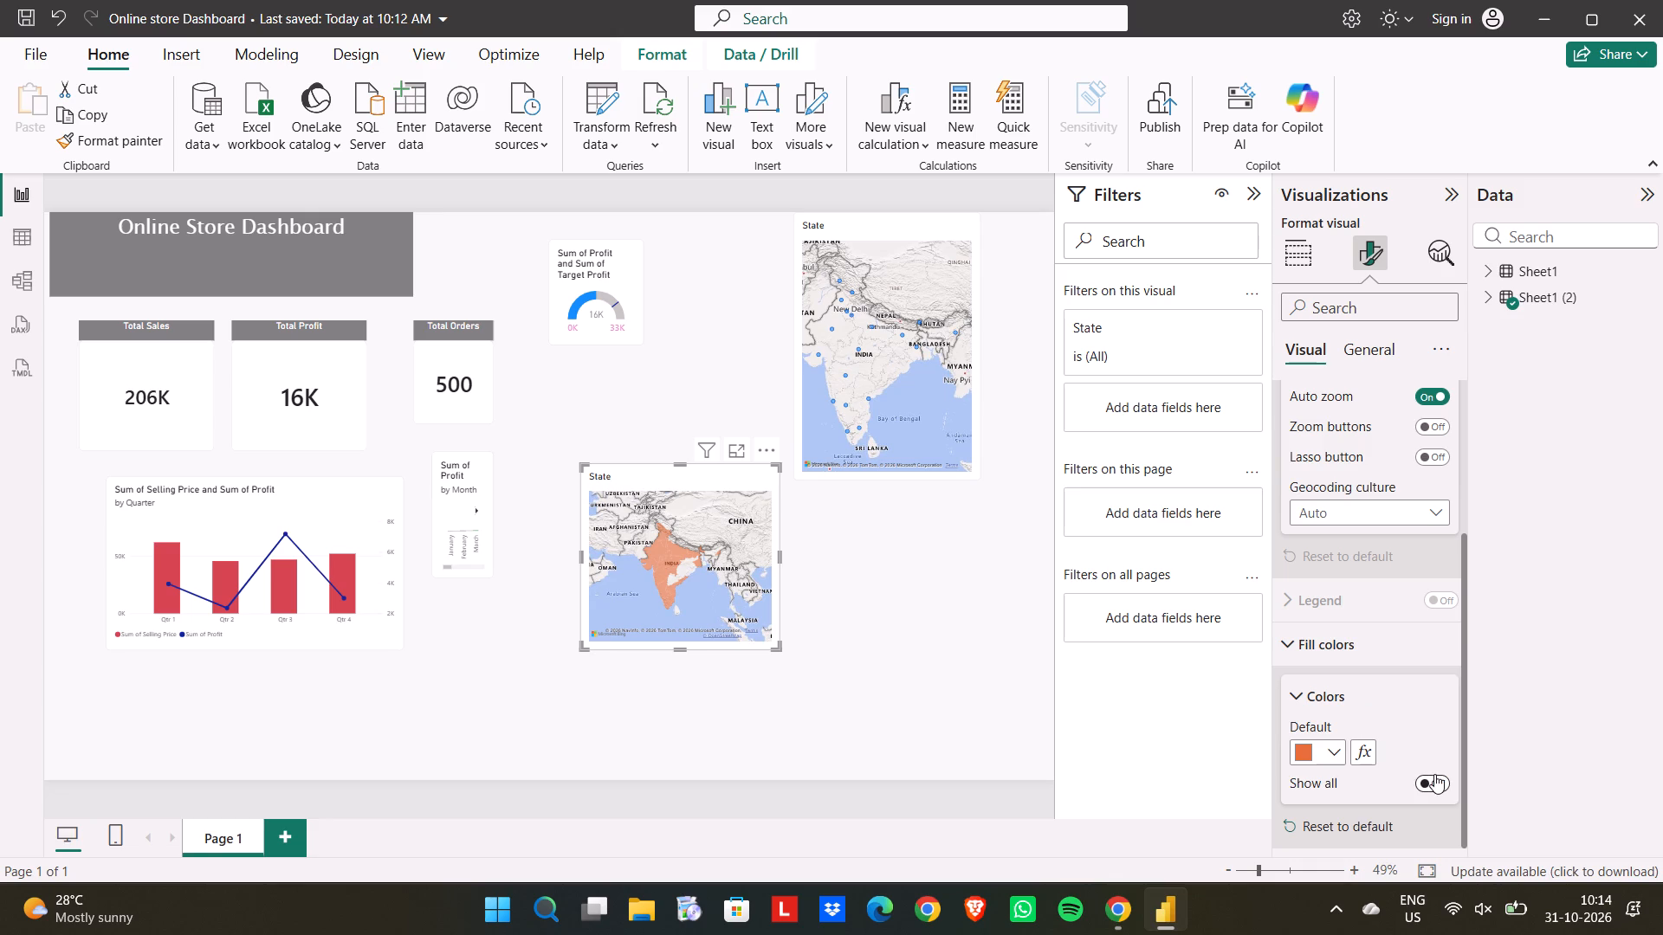
click(1434, 774)
scroll(1355, 793, down, 1)
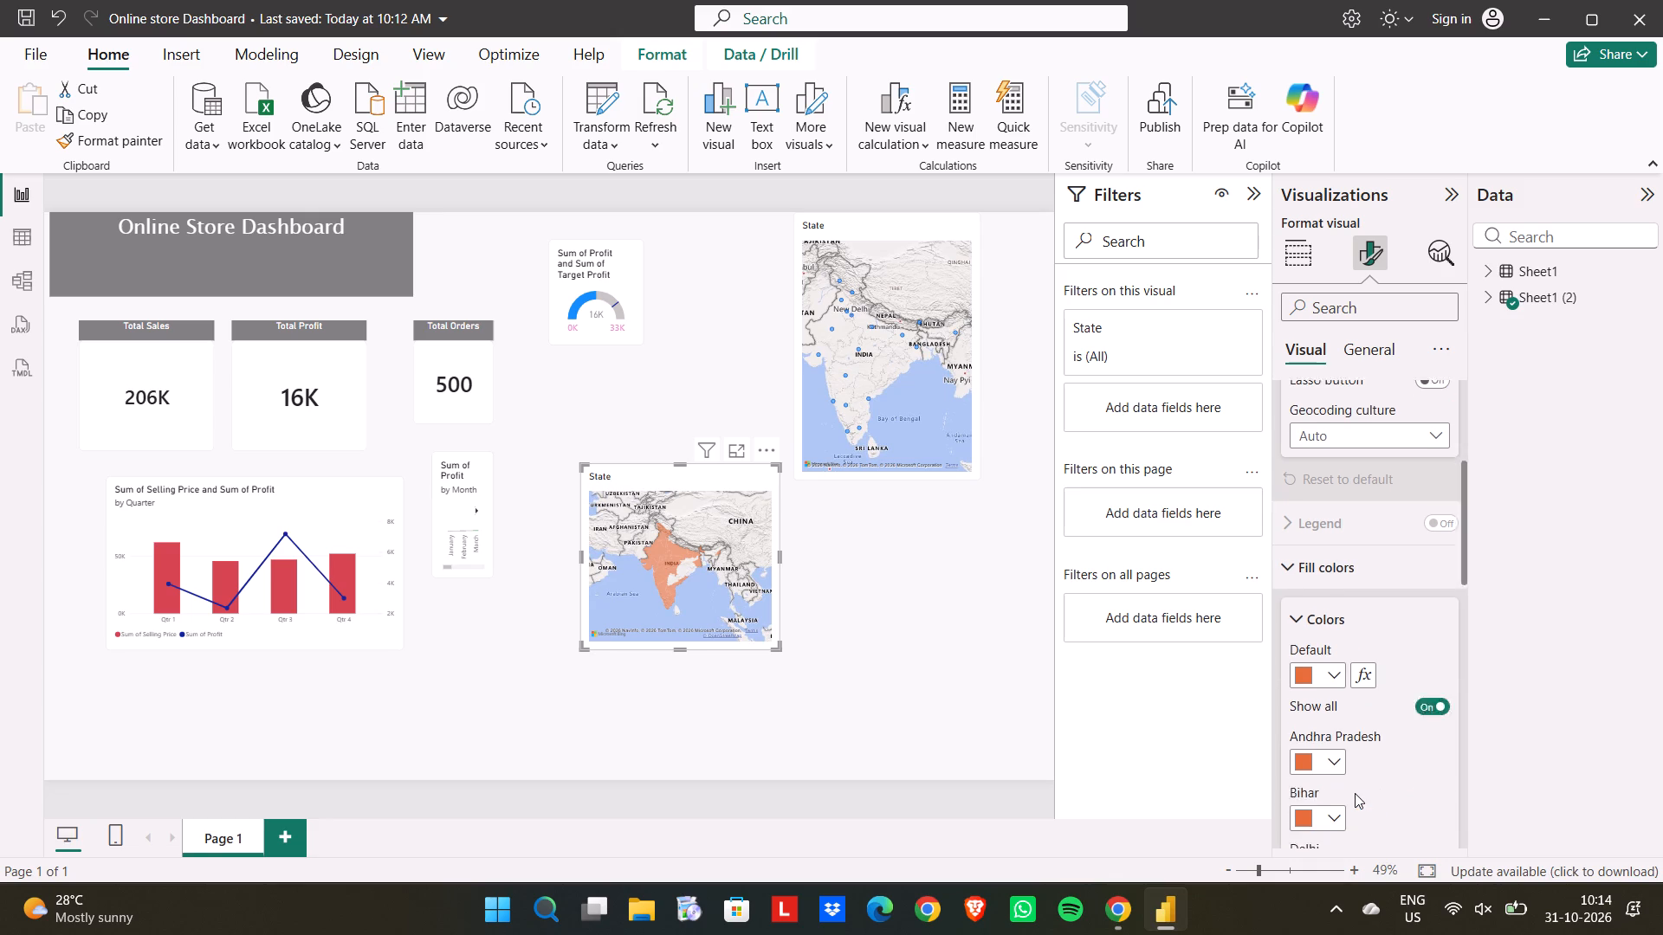
scroll(1355, 793, down, 2)
click(1305, 722)
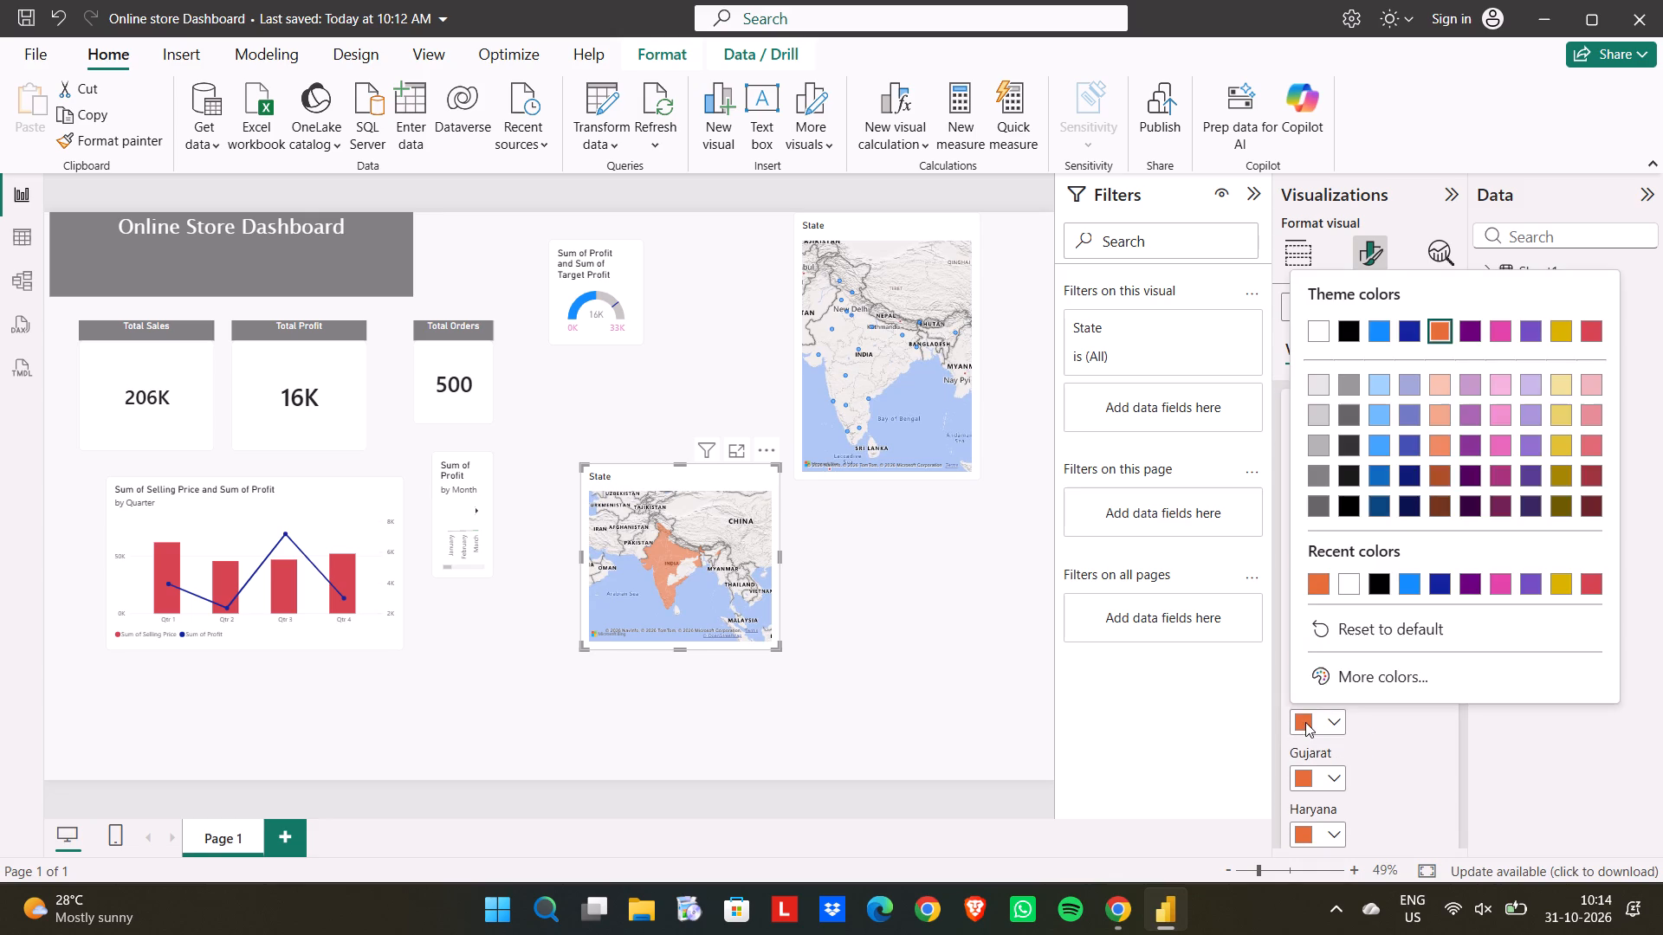
click(1414, 438)
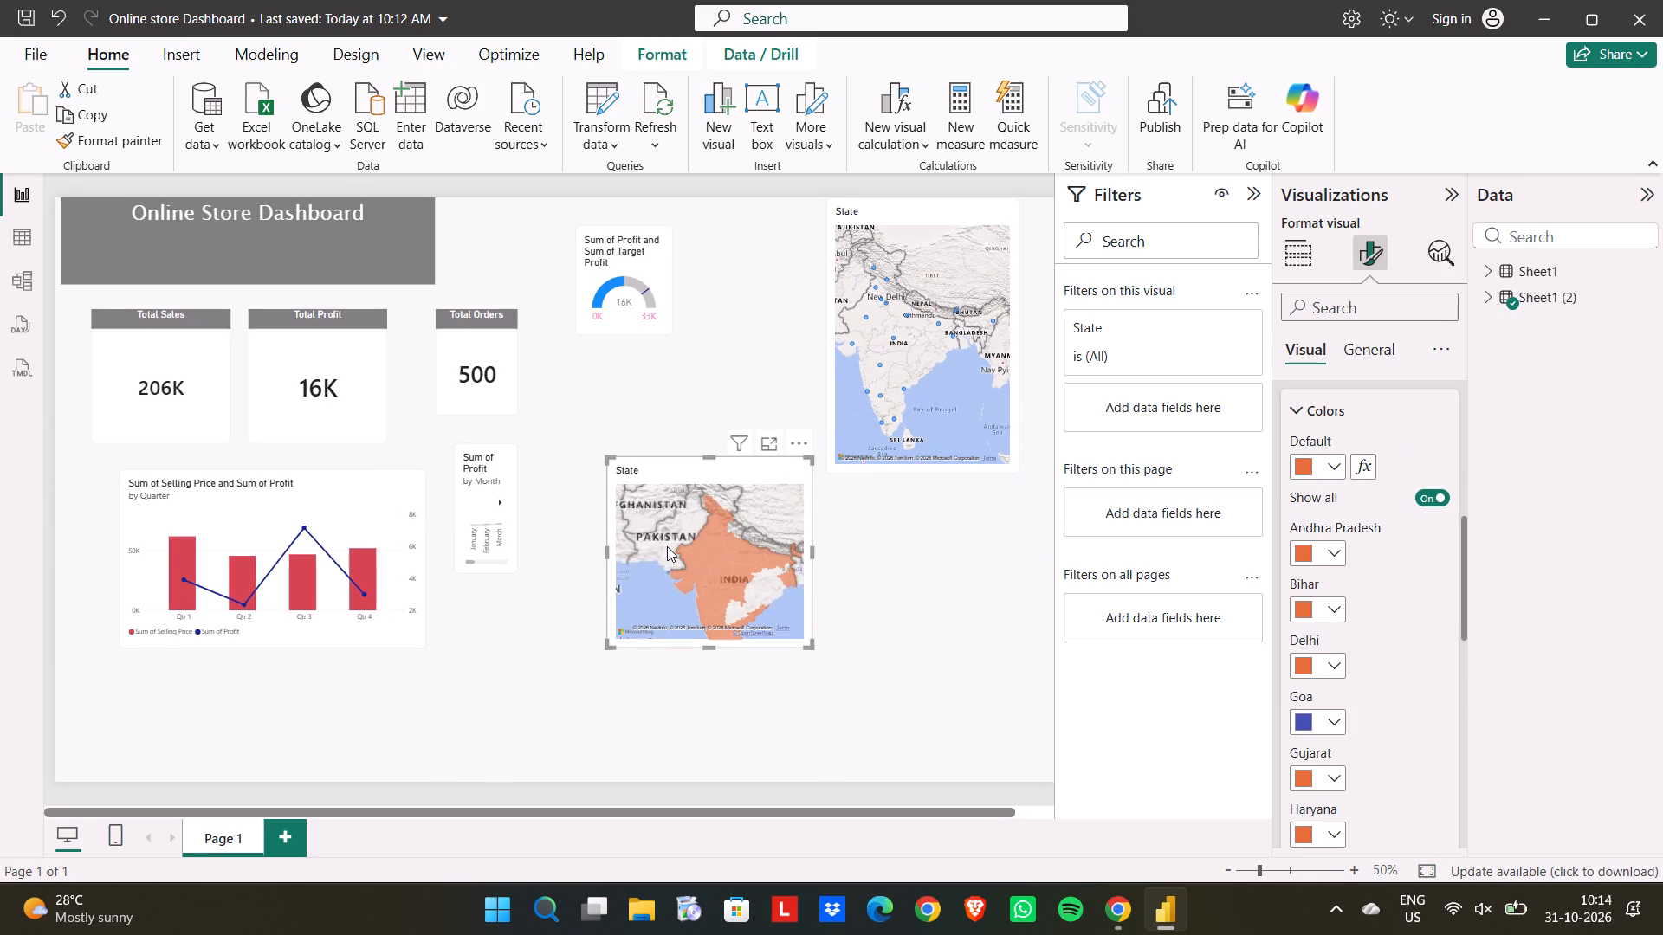
scroll(667, 546, left, 1)
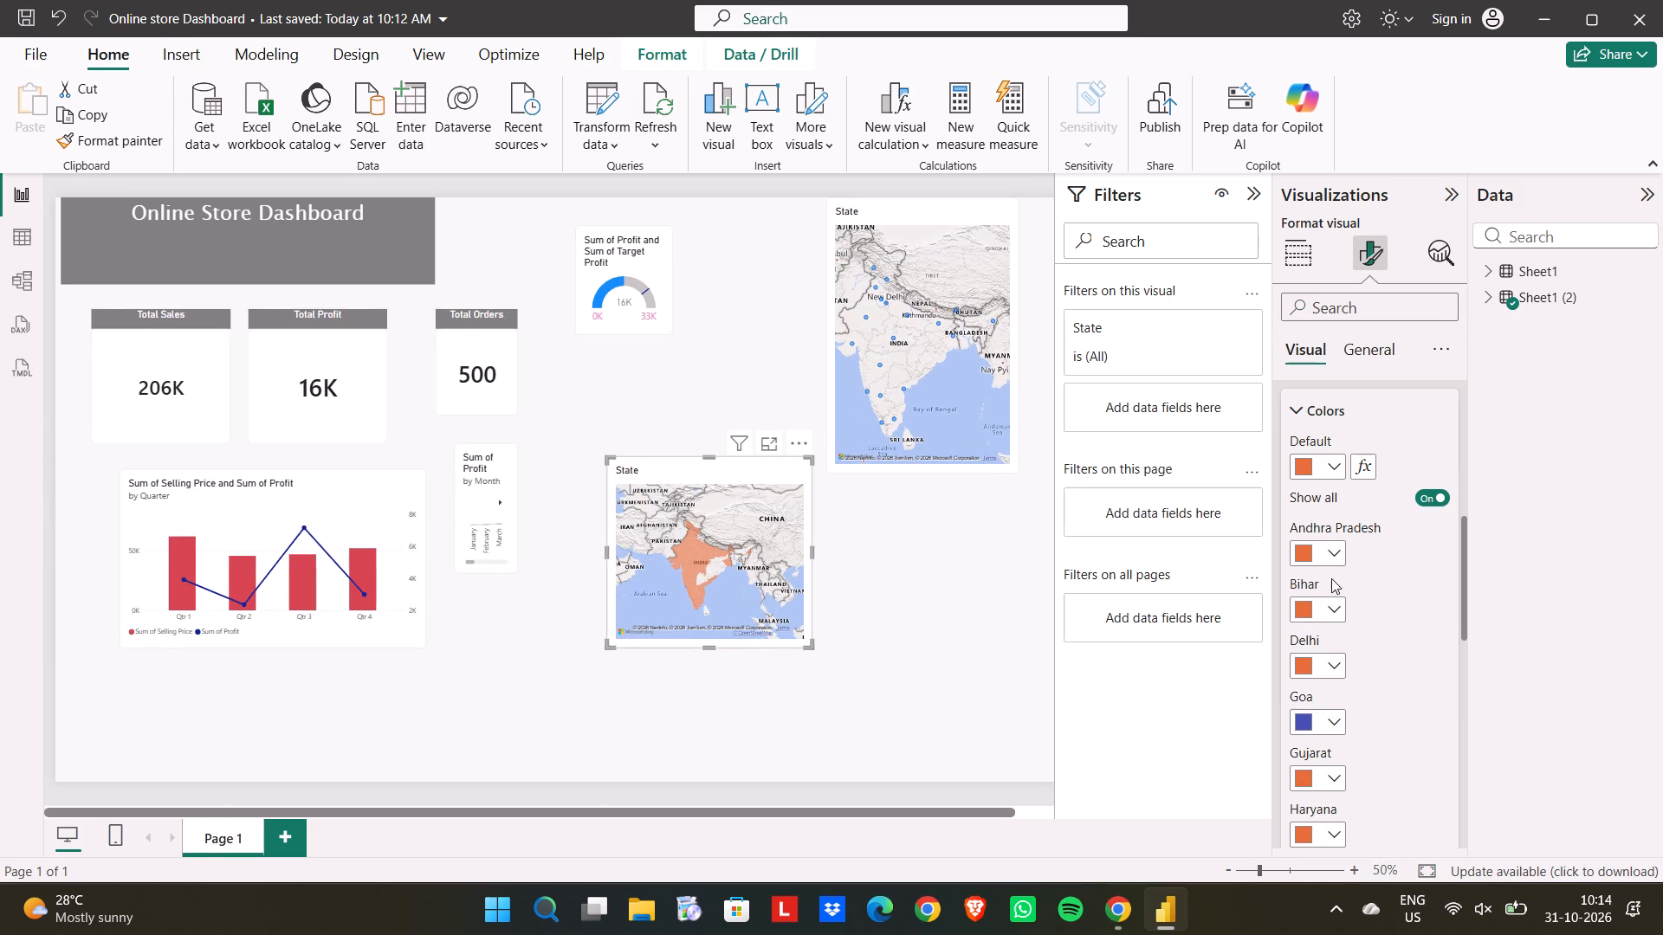
Recolor individual states on the filled map: Gujarat pink, Bihar medium purple and Andhra Pradesh very dark purple.
click(1300, 781)
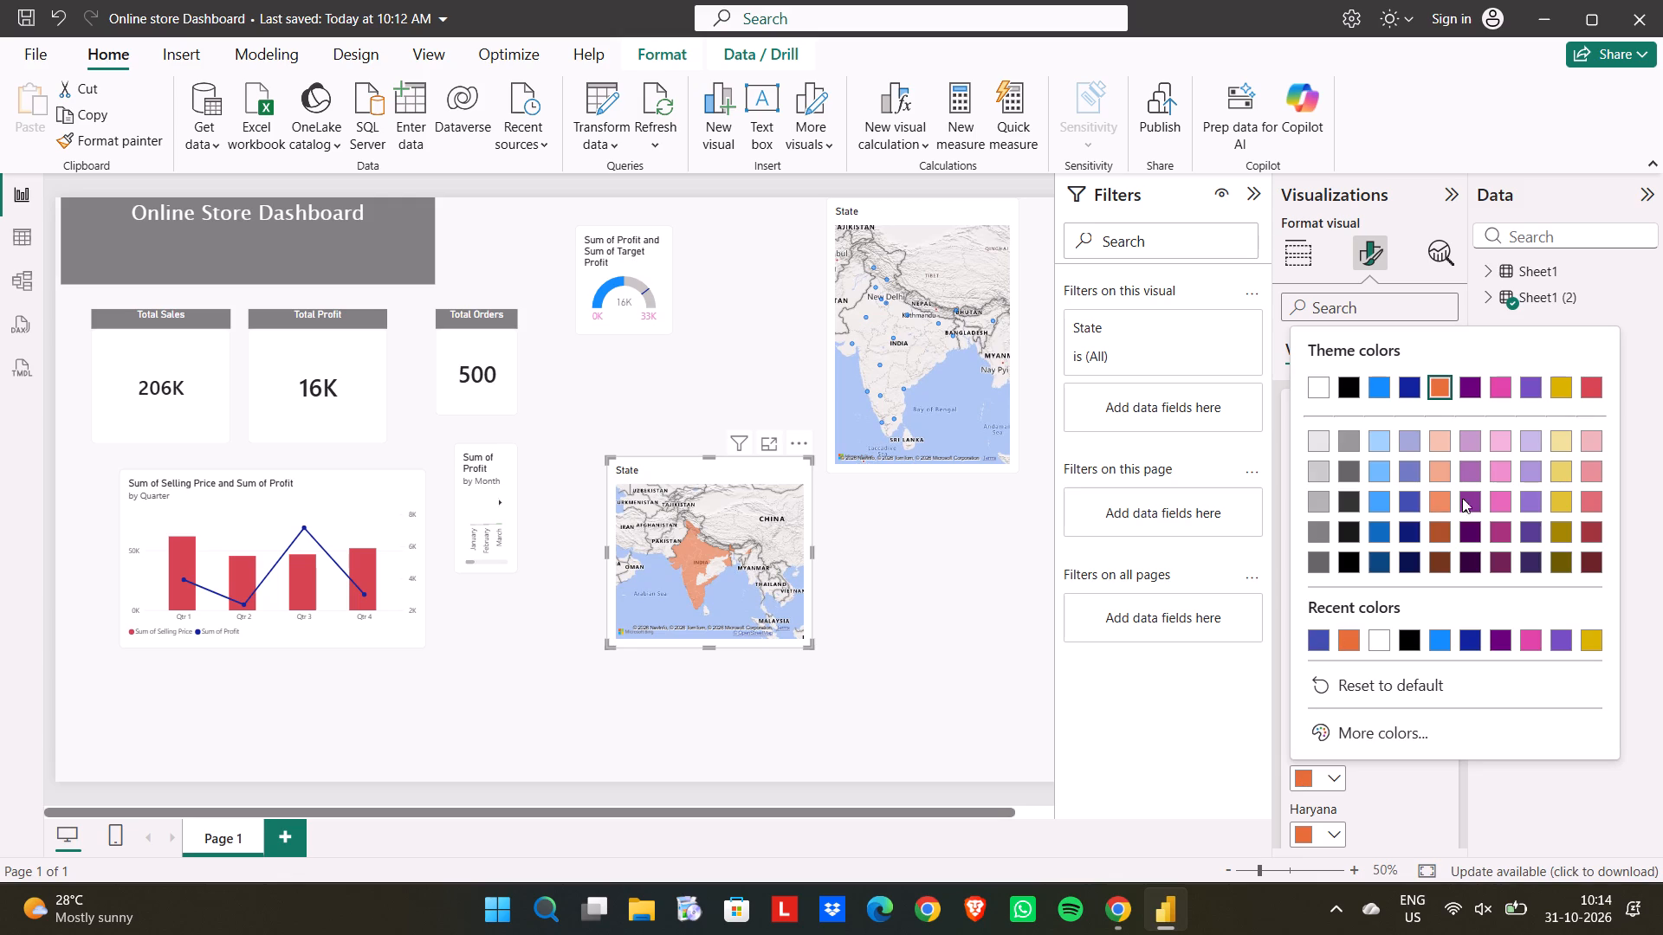
click(1500, 504)
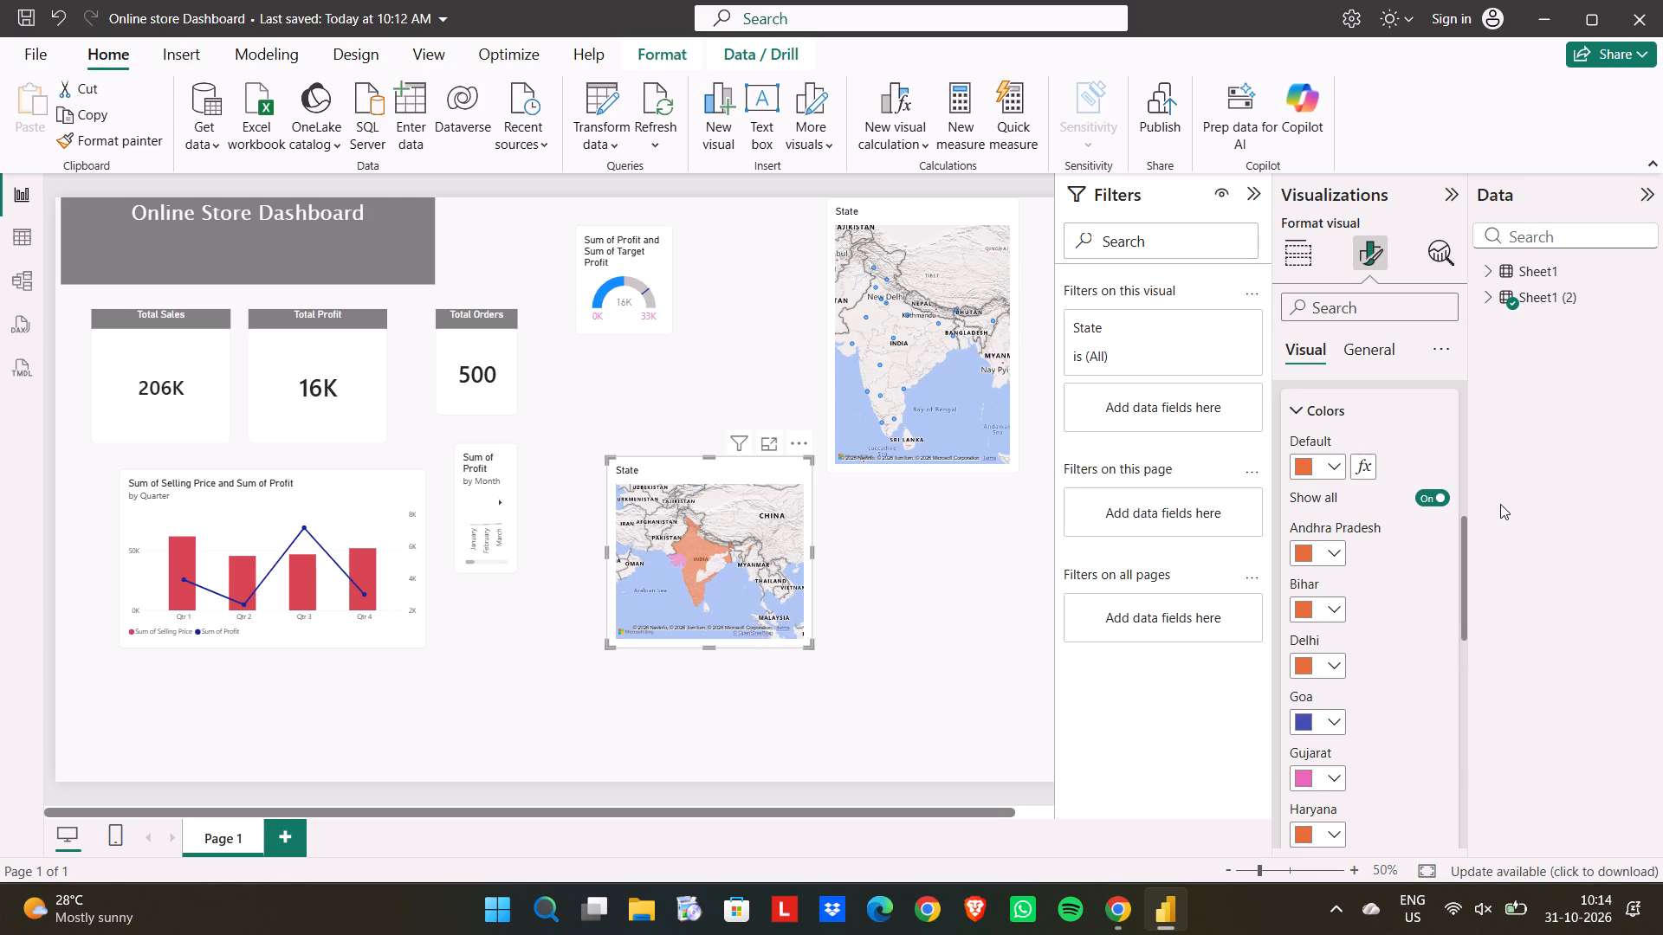
click(1310, 615)
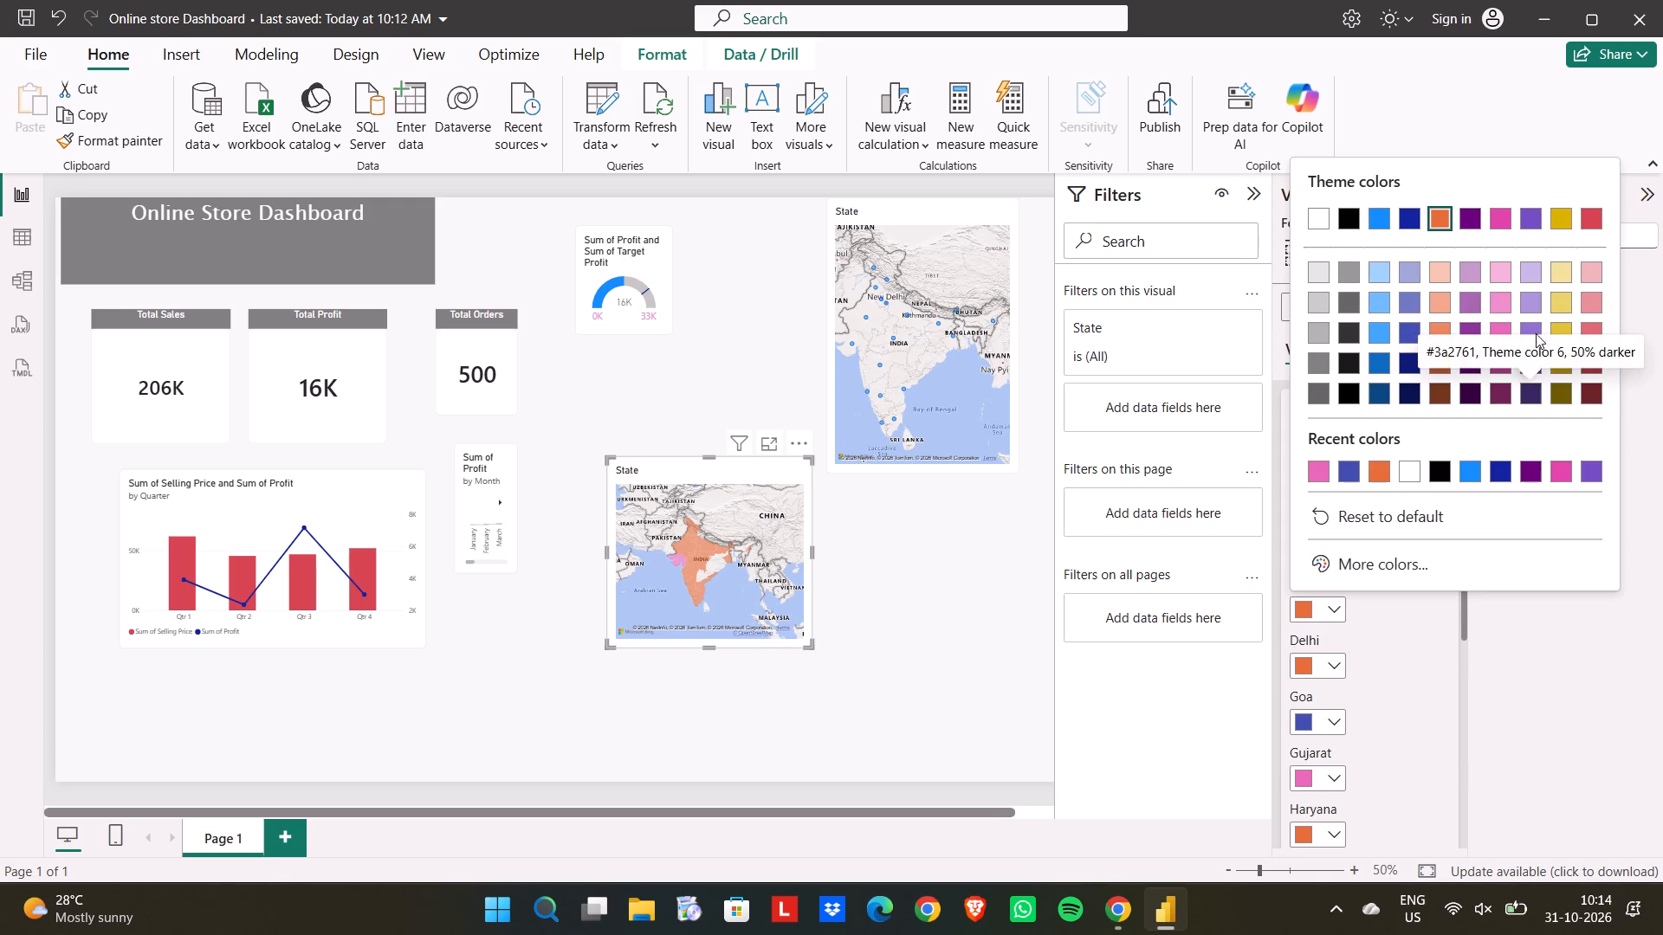
click(1533, 323)
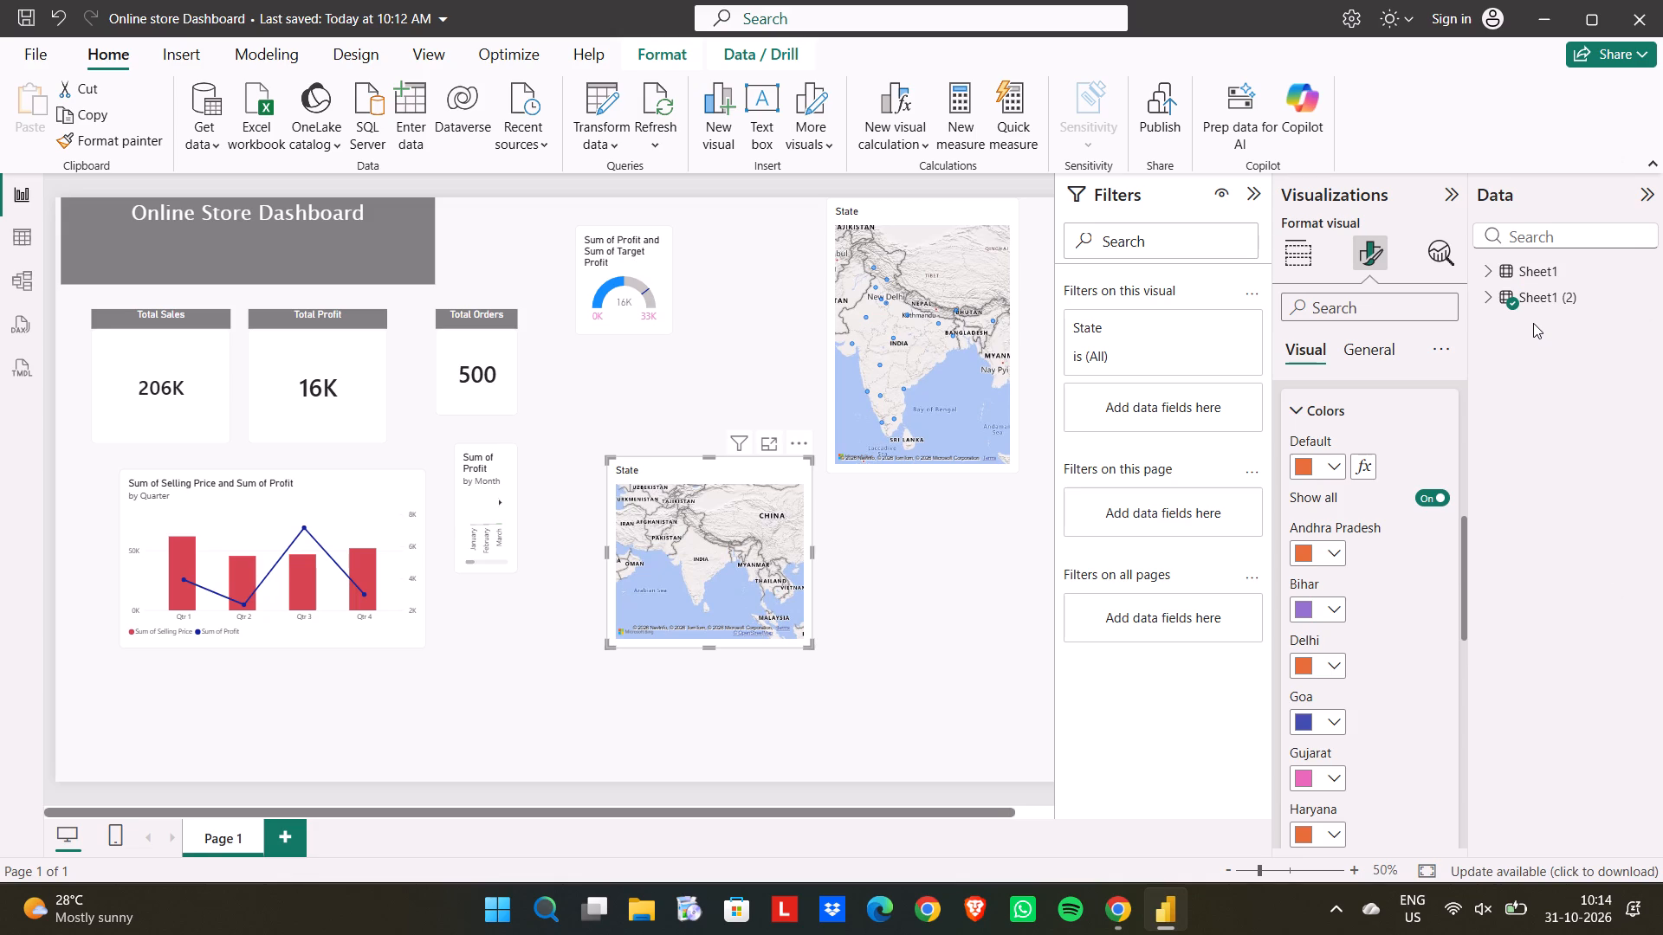
click(1305, 558)
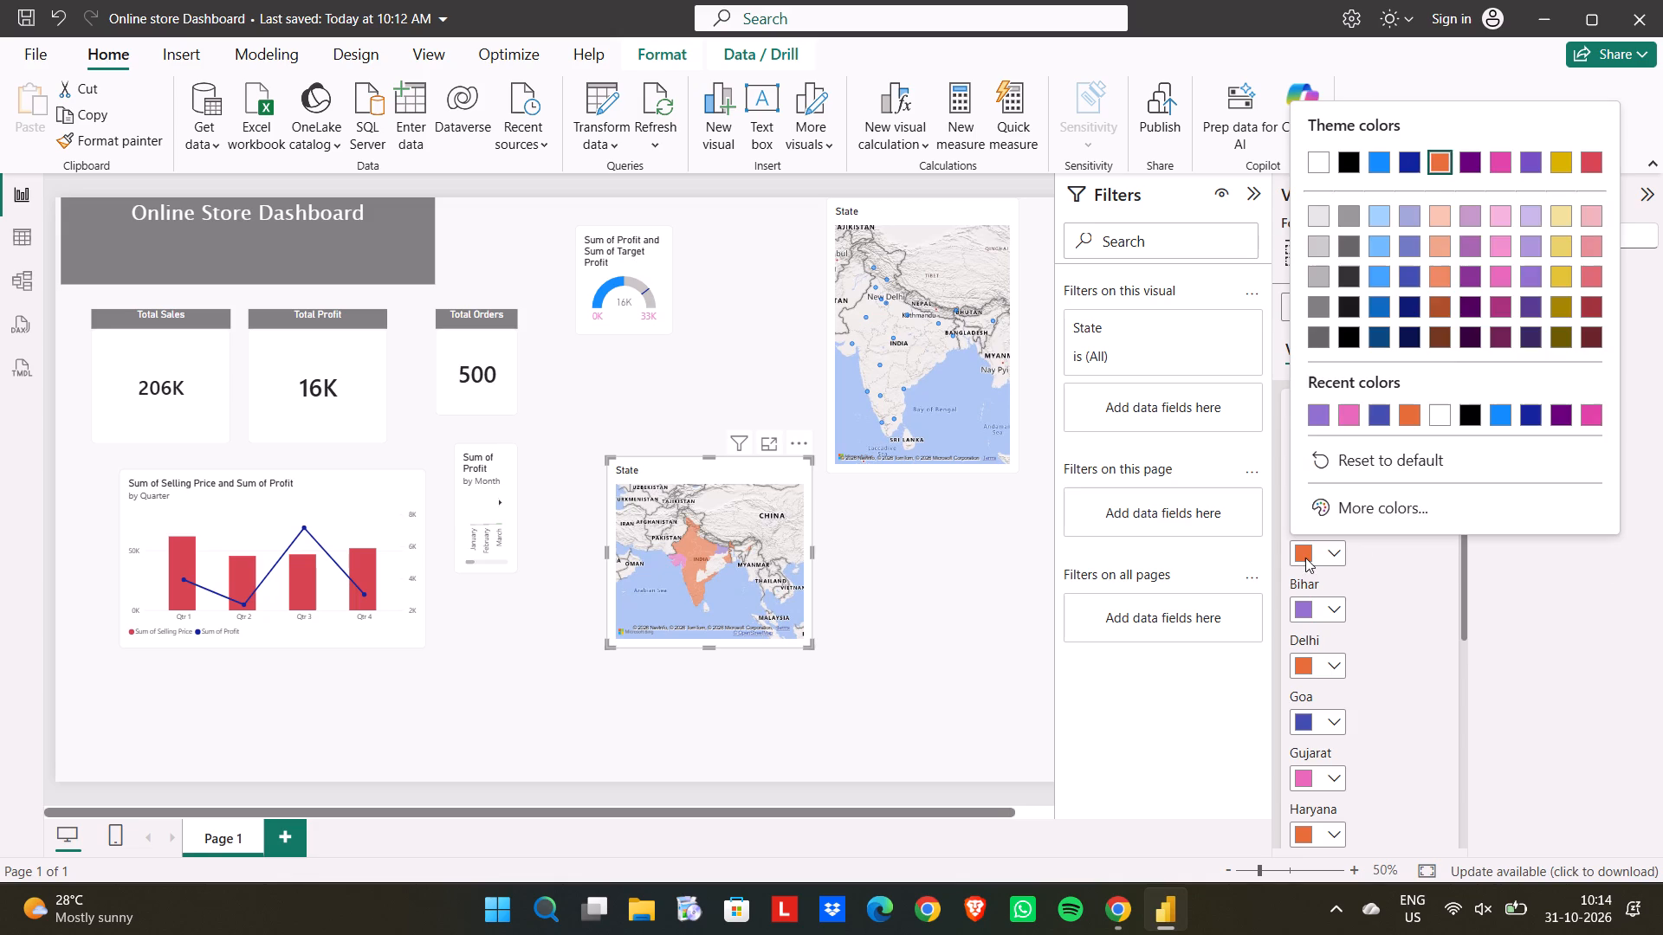
click(1471, 337)
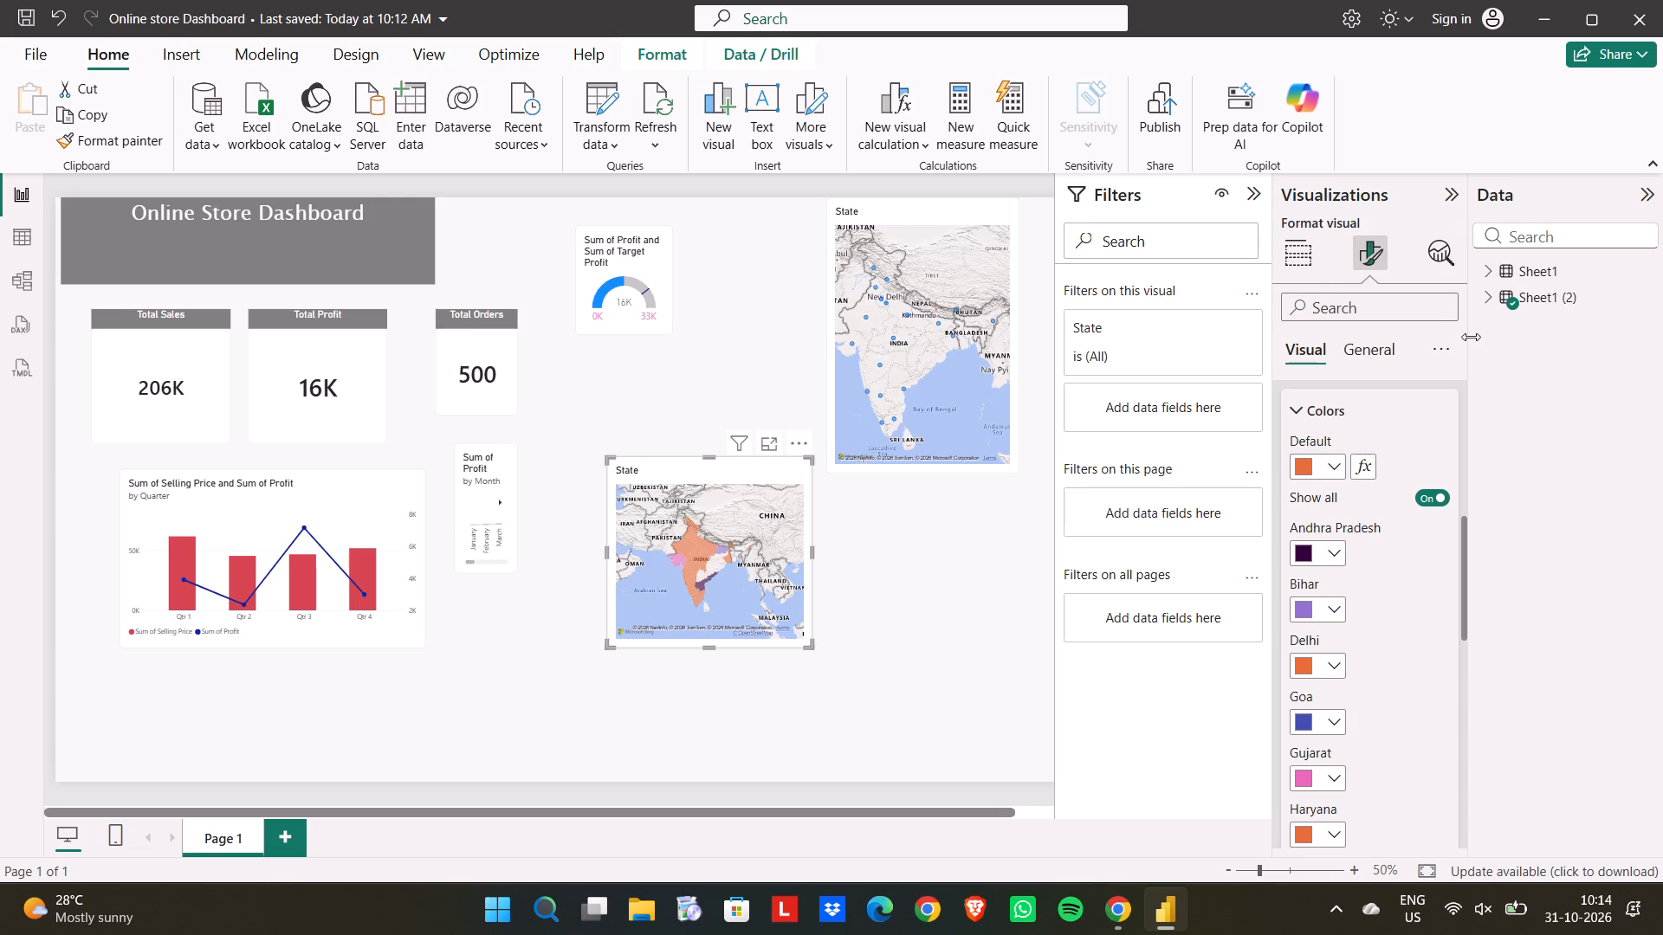
Open the conditional formatting settings for the filled map's default fill color.
click(1362, 468)
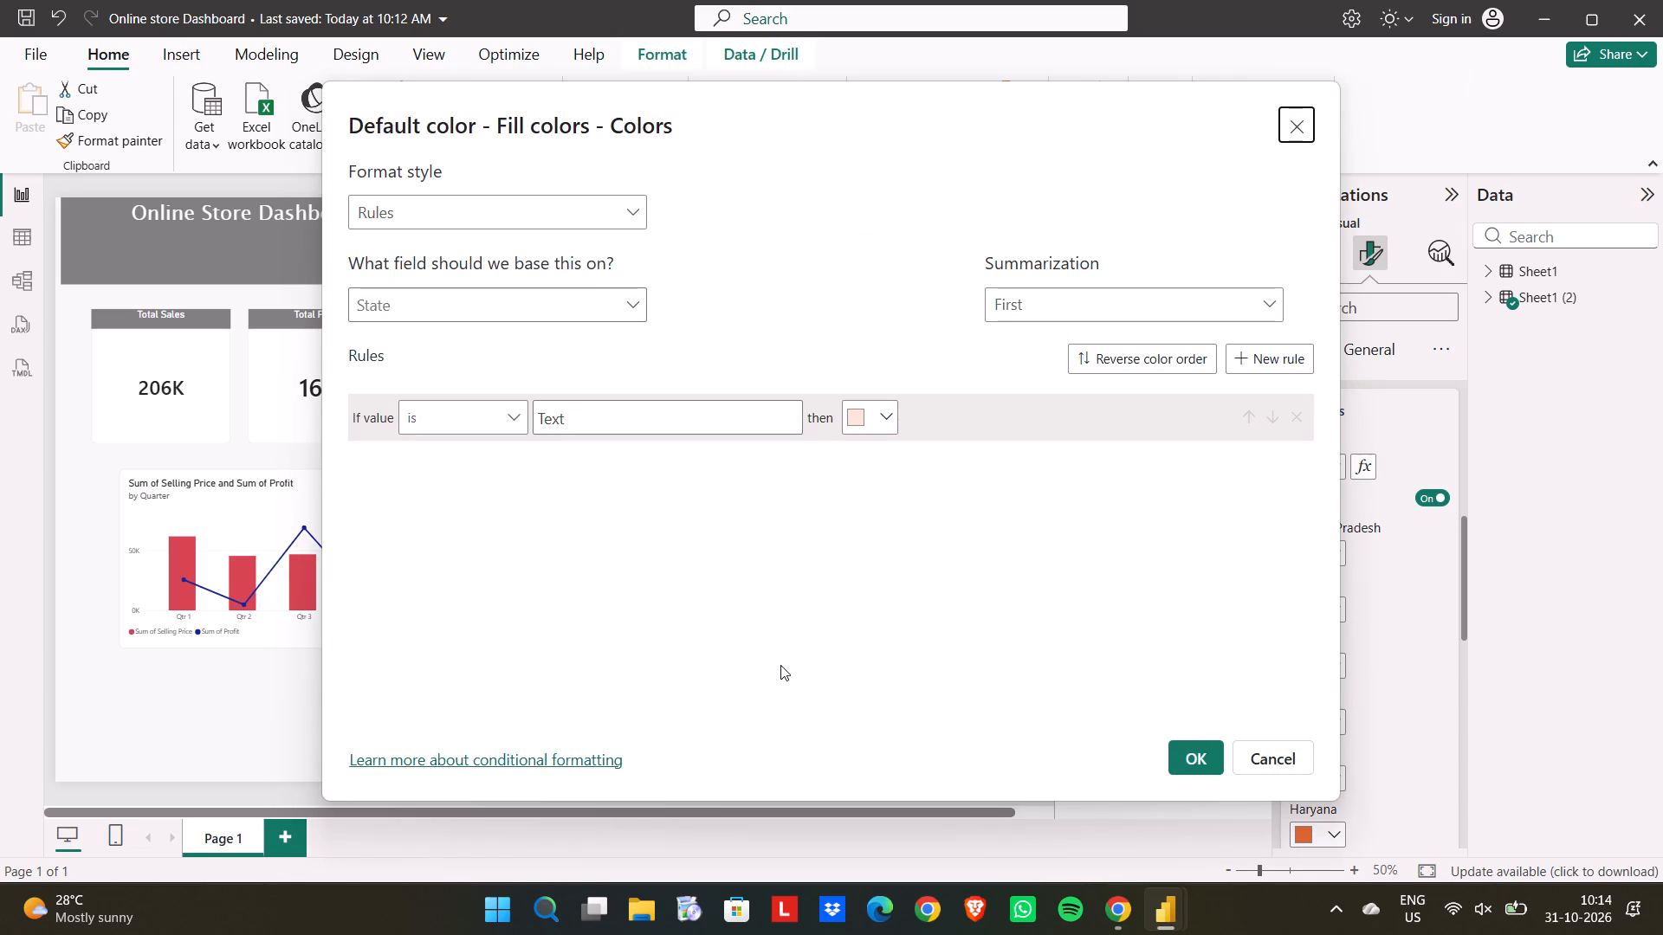
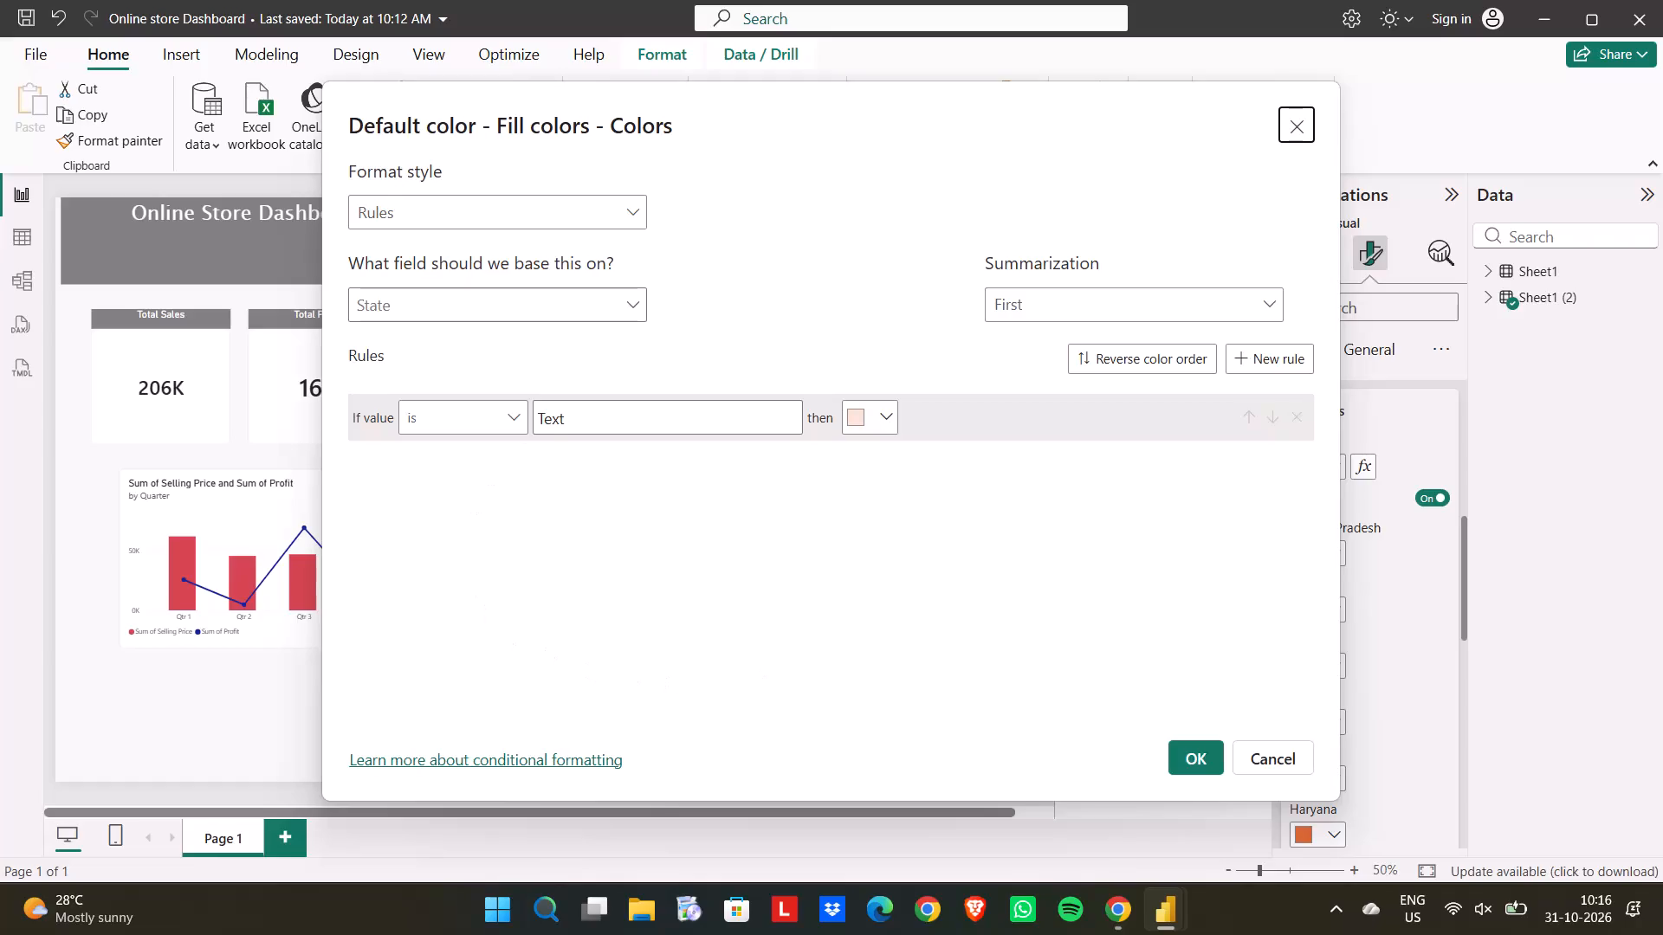
Switch the default color's format style from Rules to Gradient and base it on the State field.
click(559, 309)
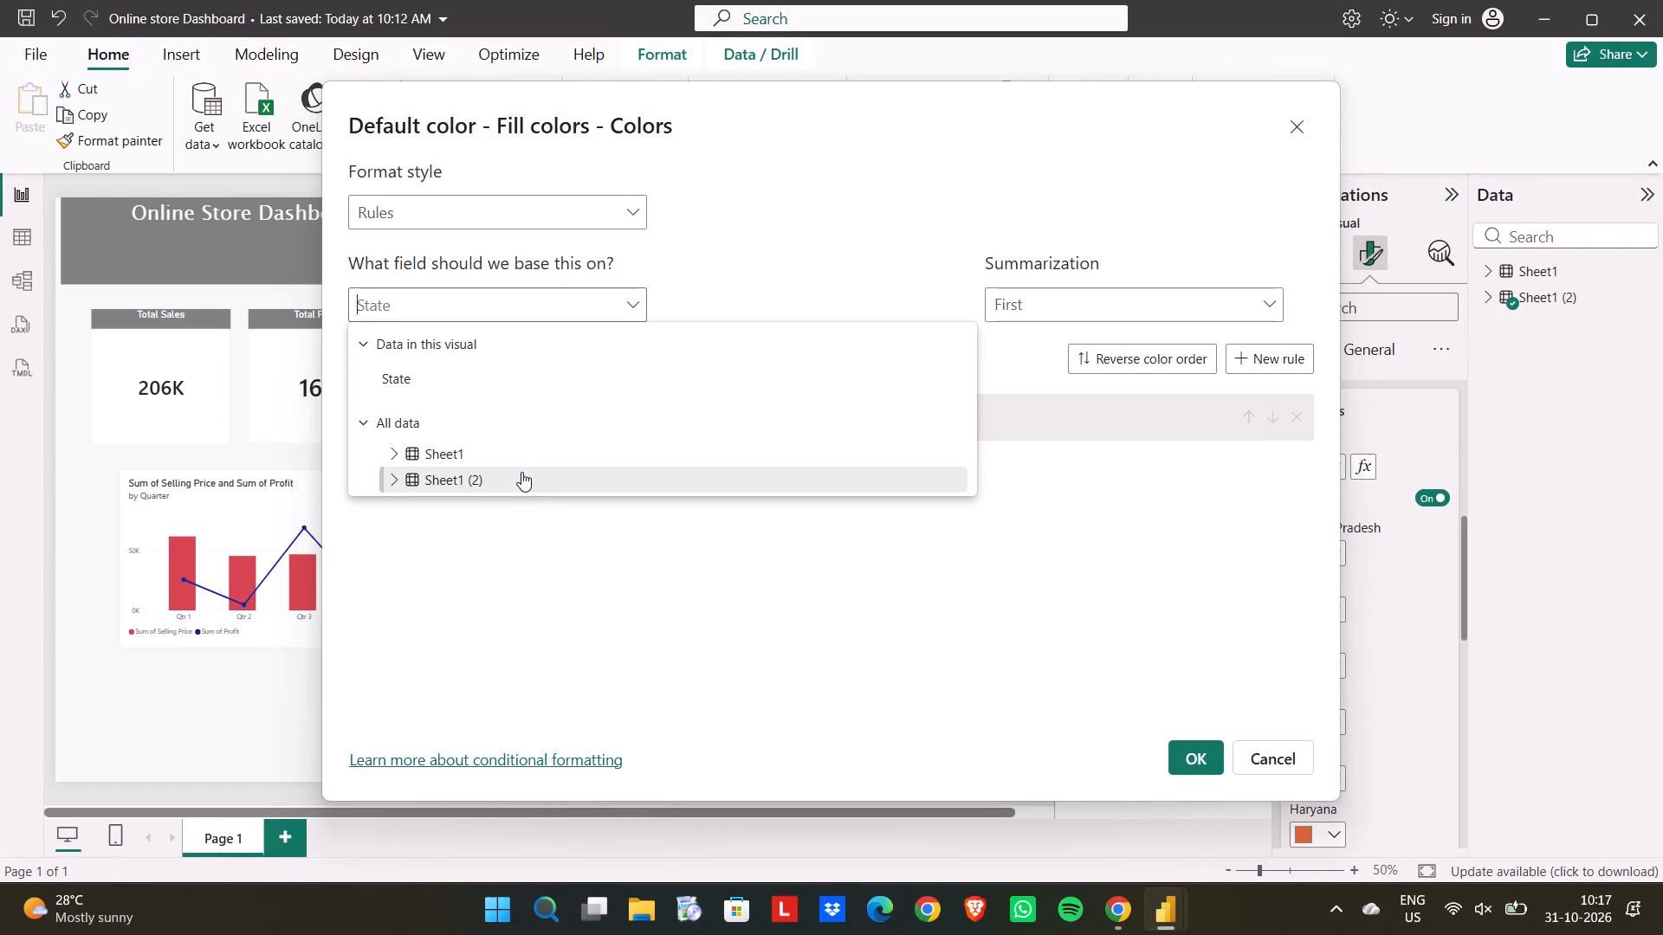
click(768, 236)
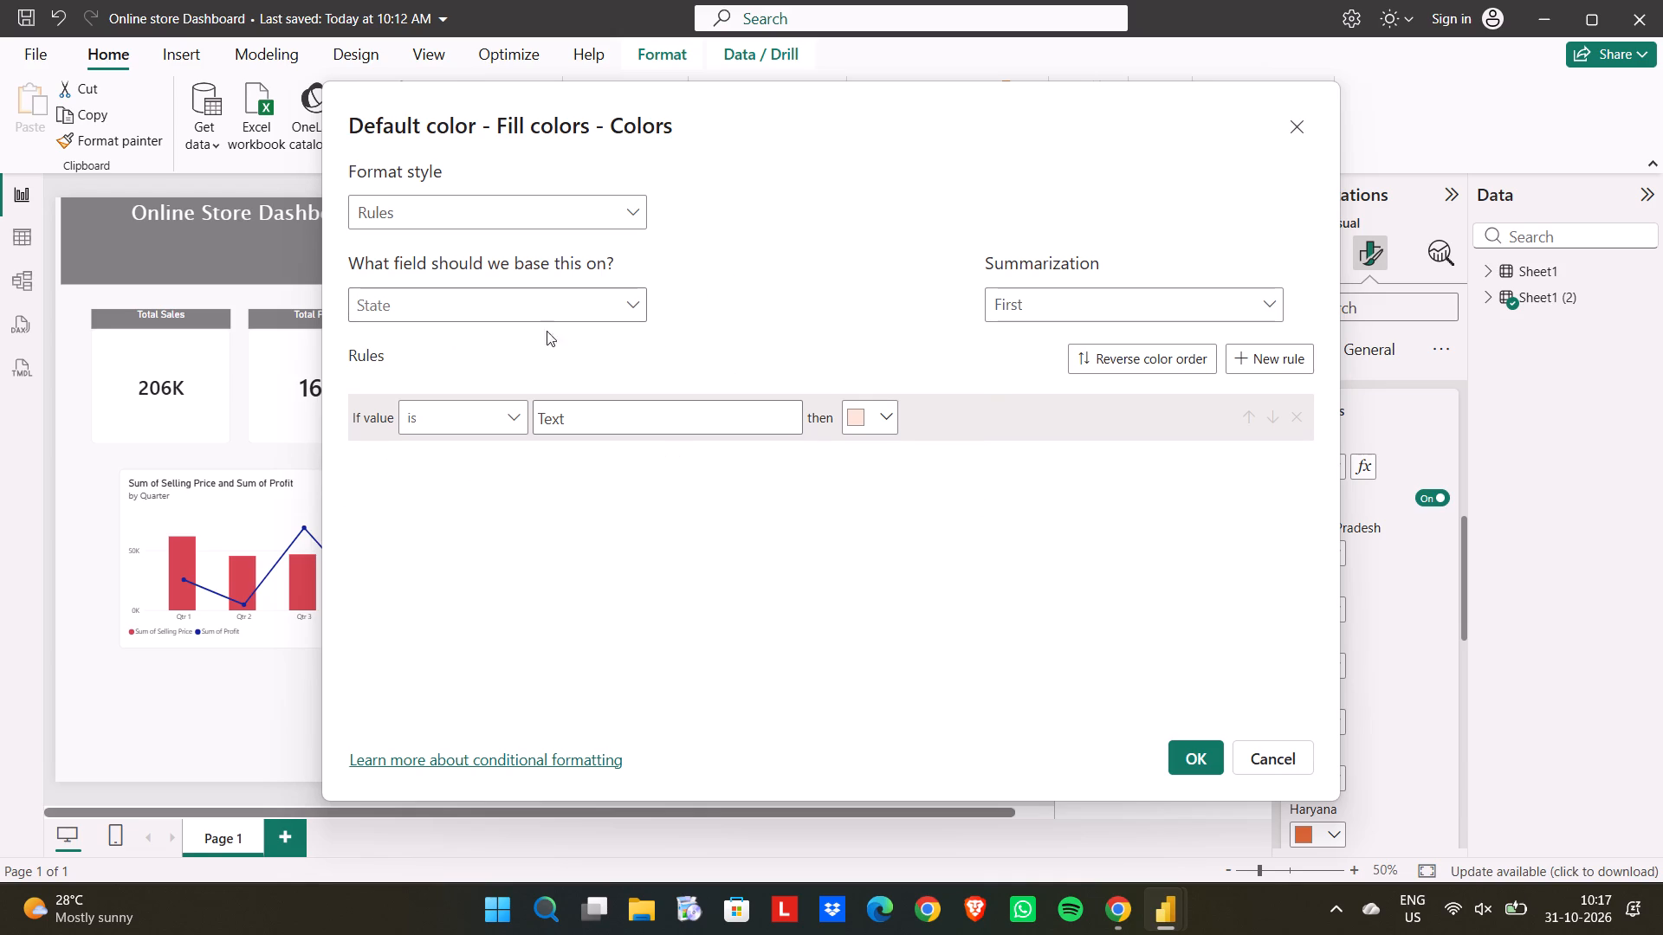
click(522, 223)
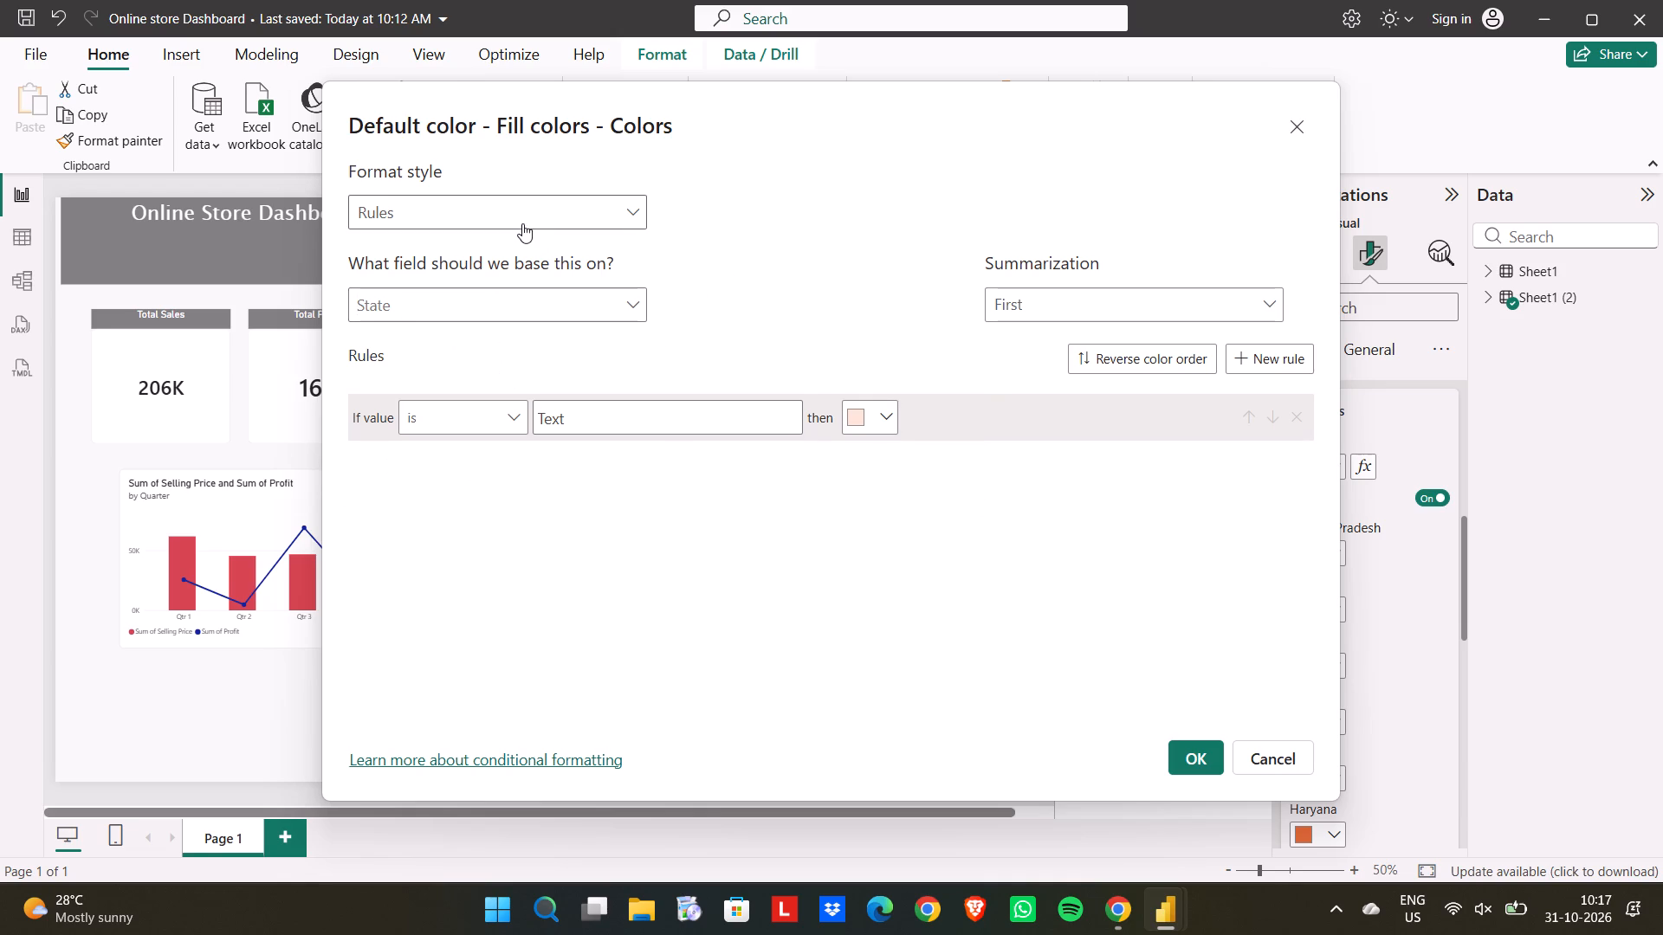
click(508, 232)
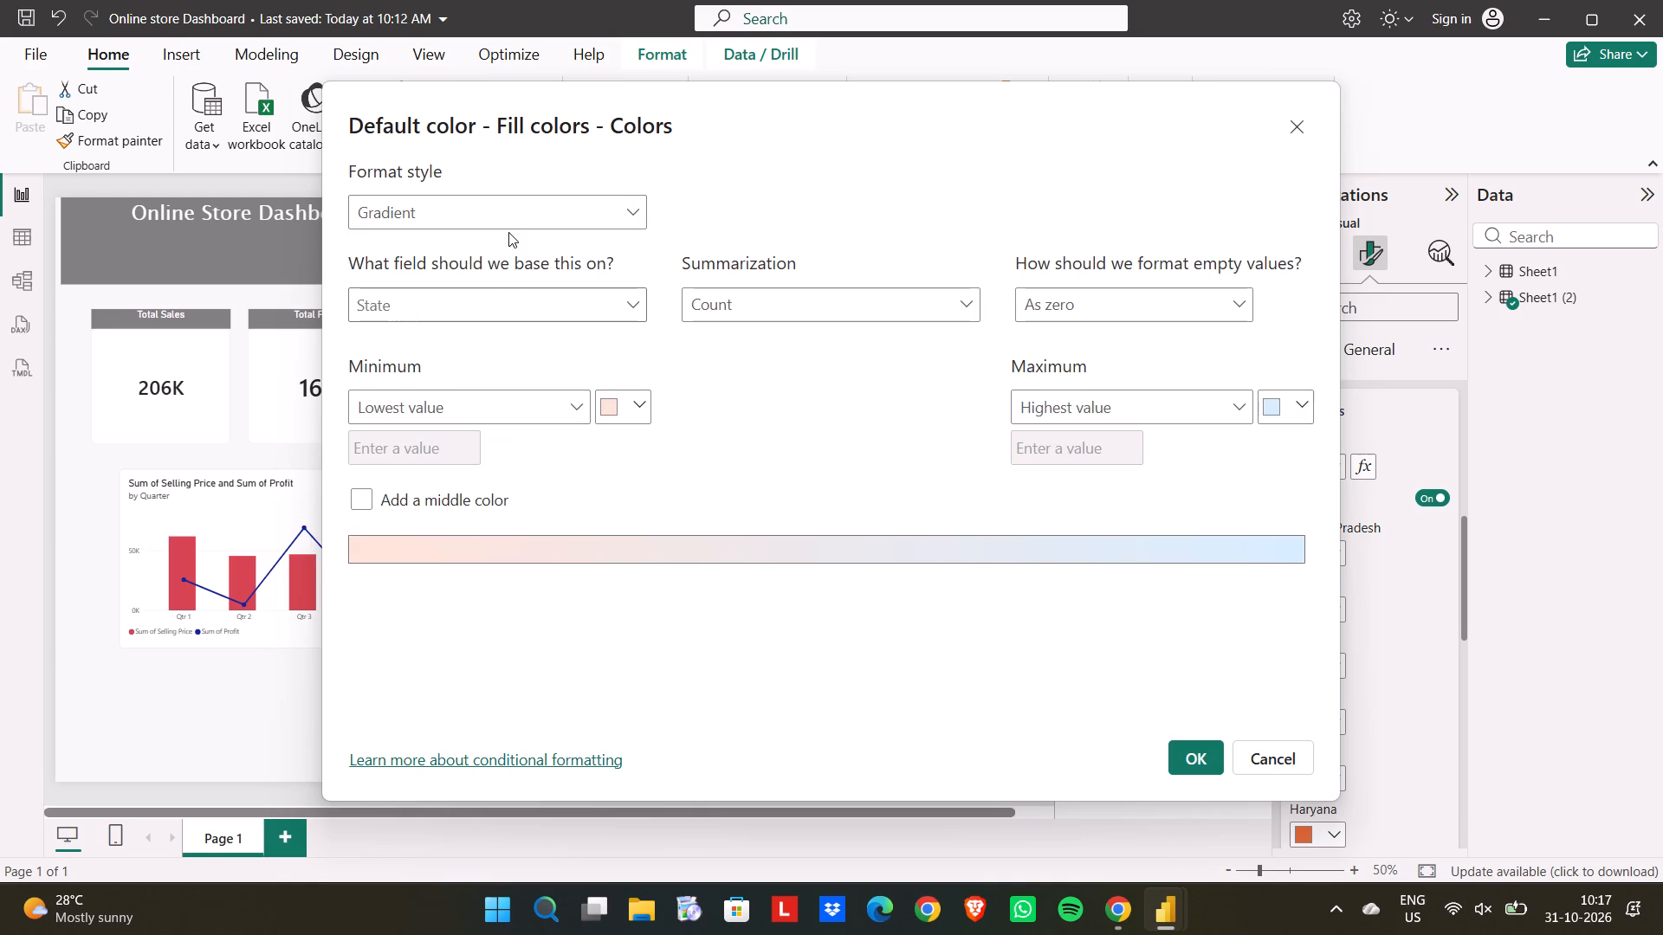
click(504, 293)
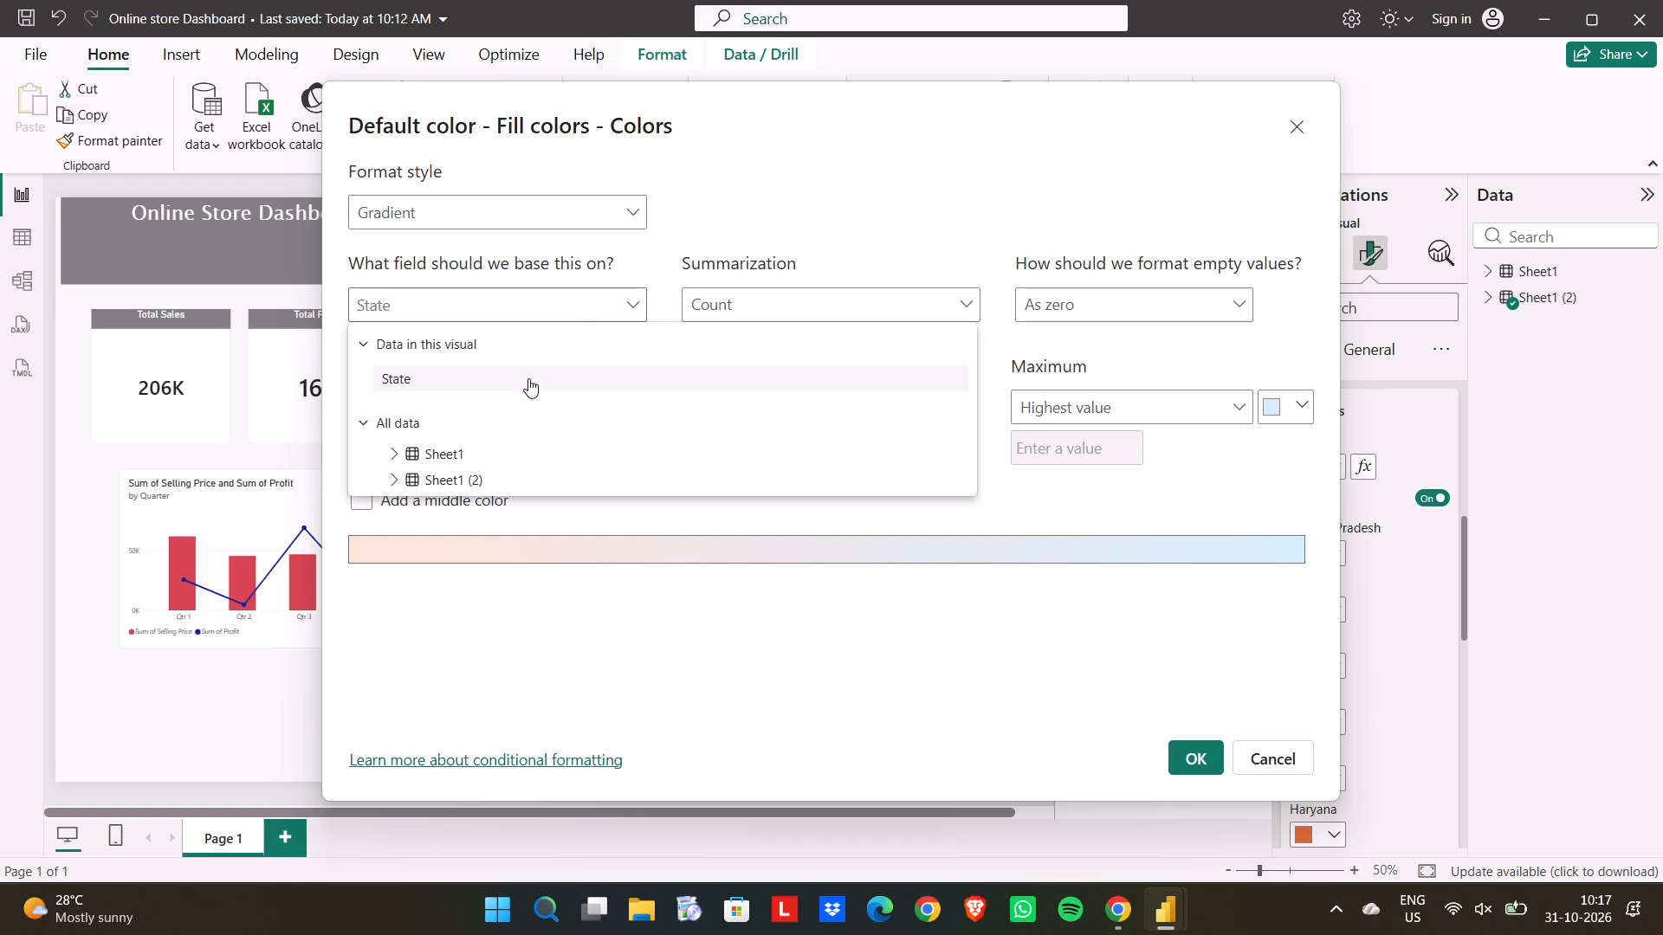
drag(430, 361, 435, 373)
click(435, 373)
Add a middle color, set the gradient to red minimum, golden yellow center and dark navy blue maximum, and apply it to the map.
click(374, 502)
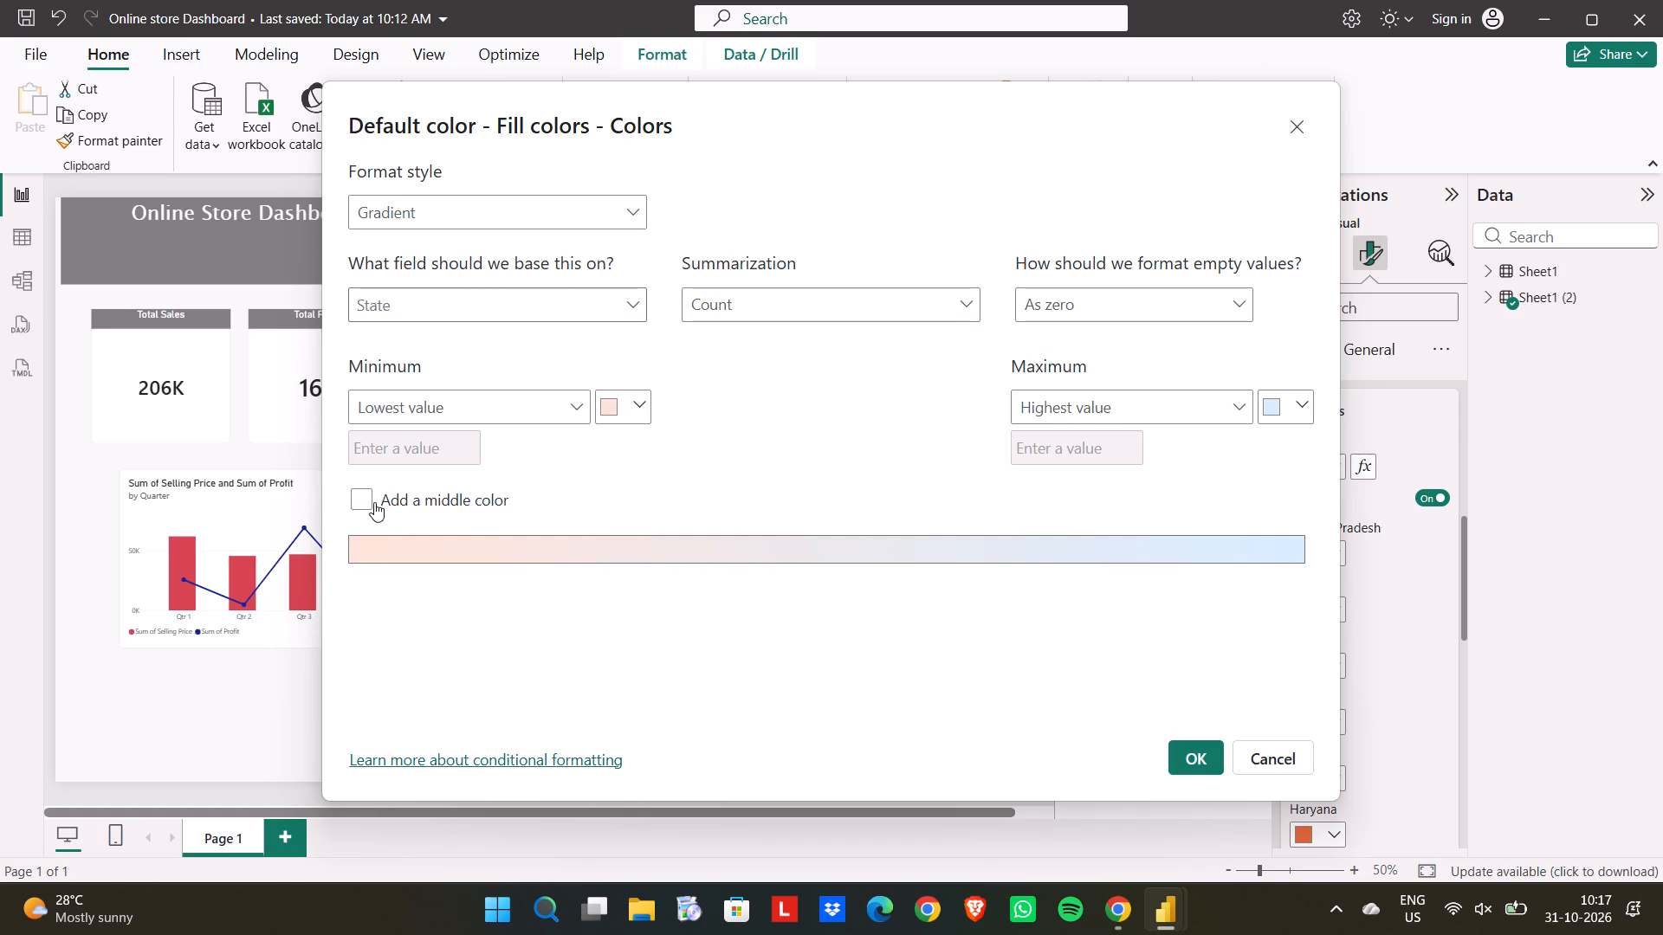
click(626, 417)
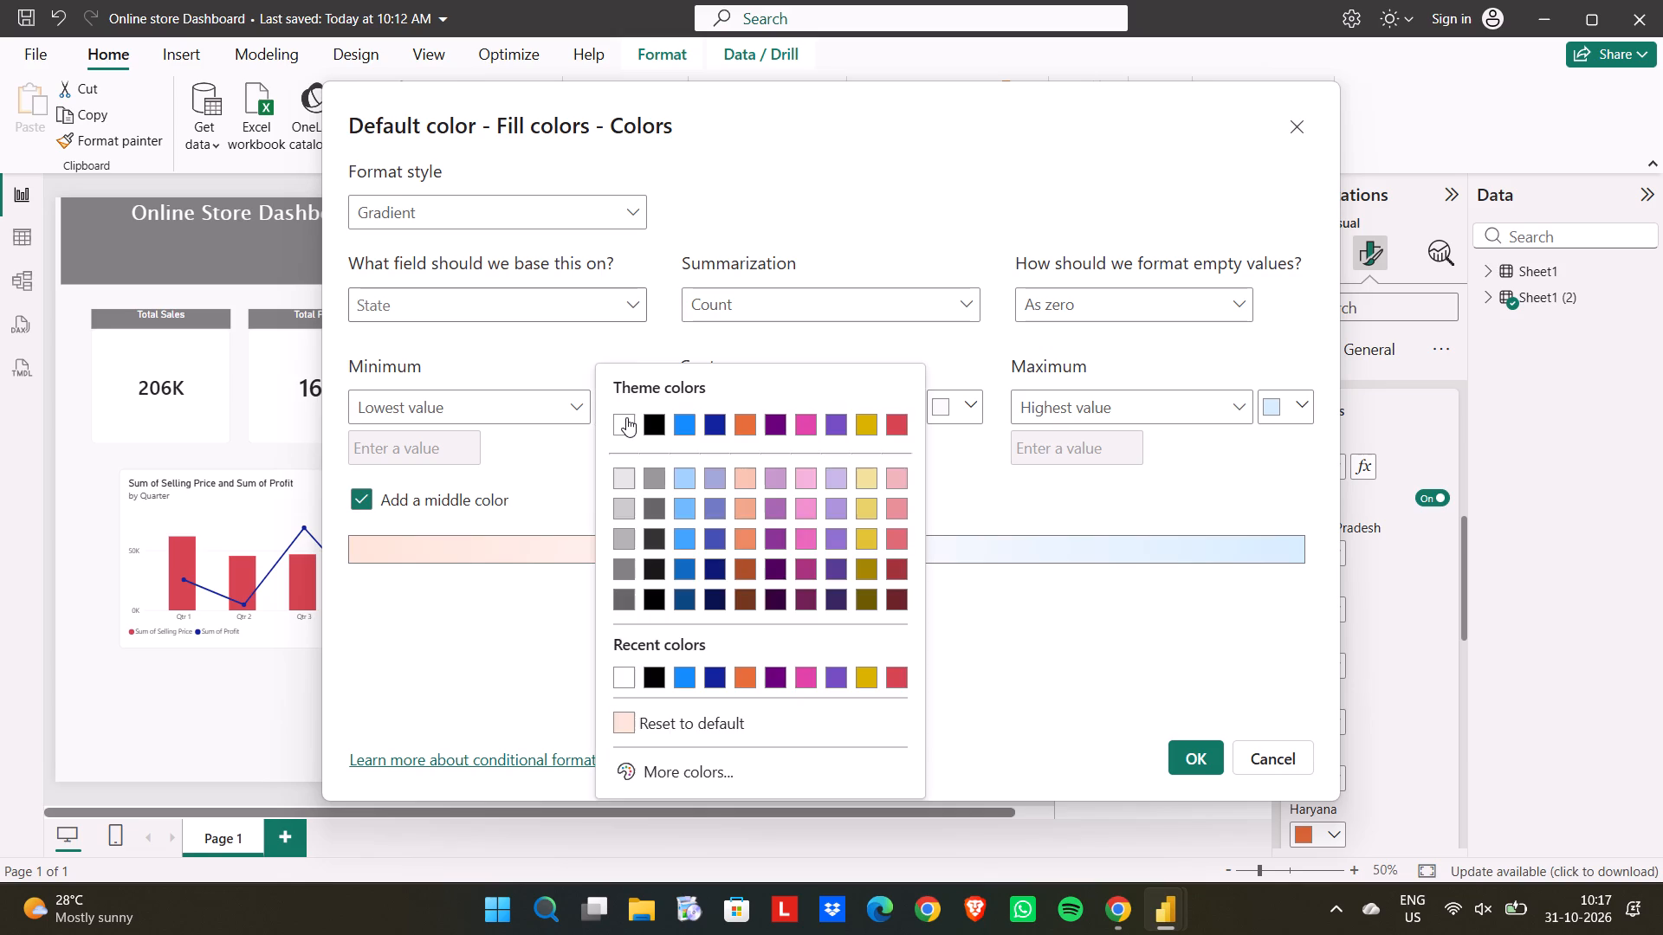
click(894, 422)
click(936, 410)
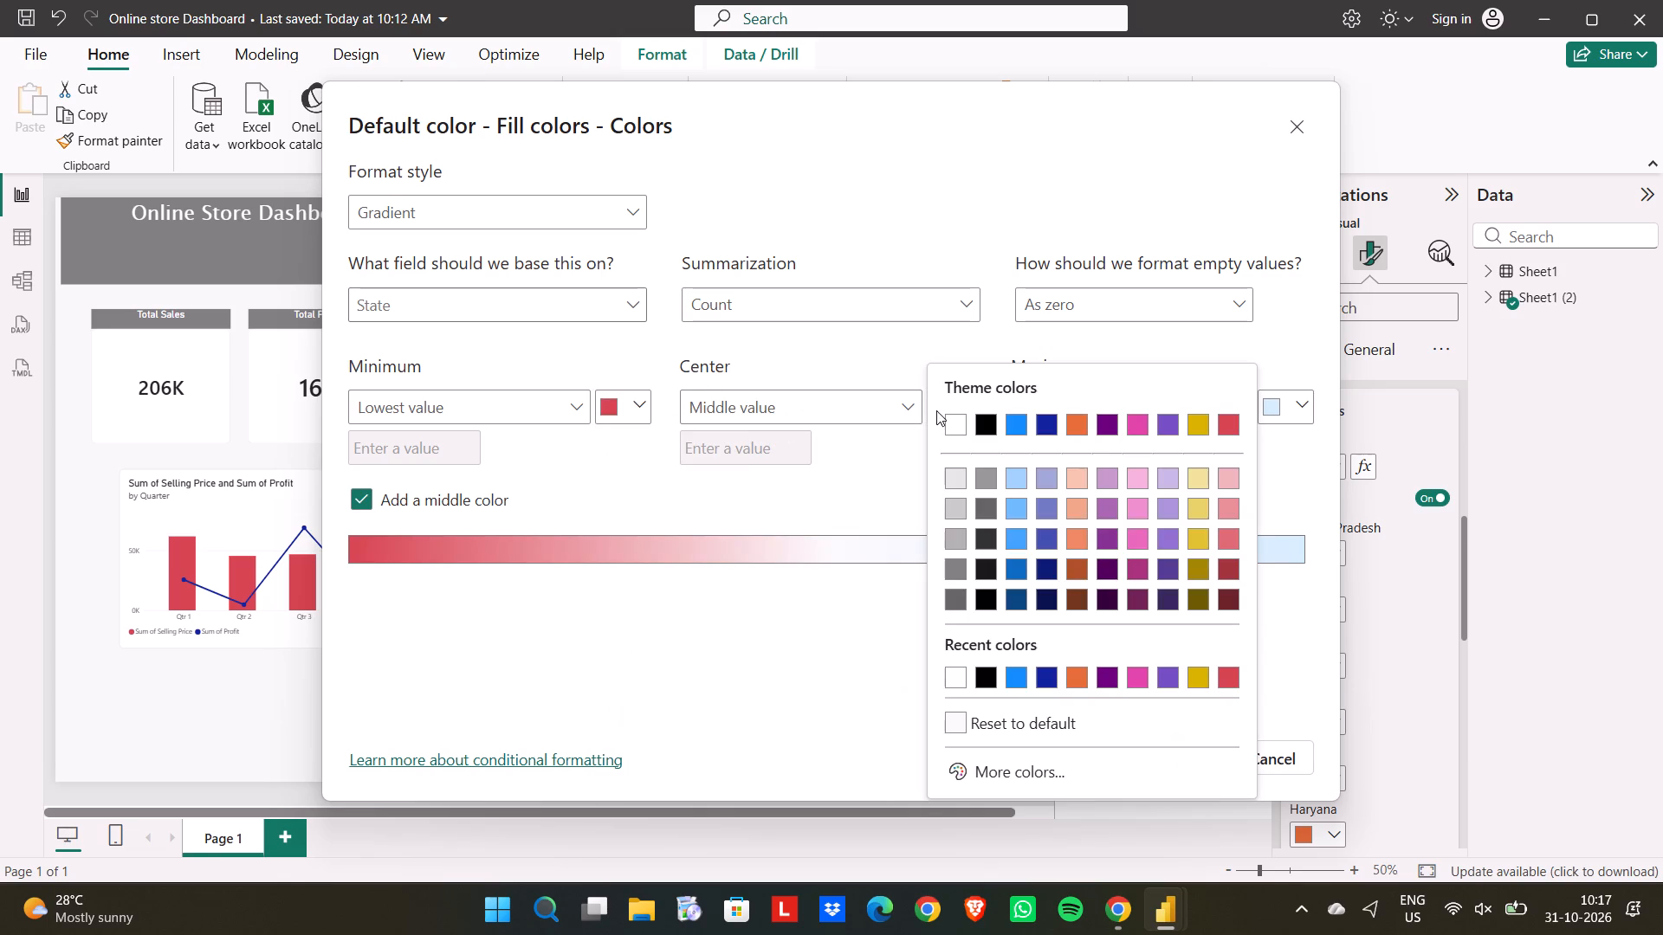
click(1203, 433)
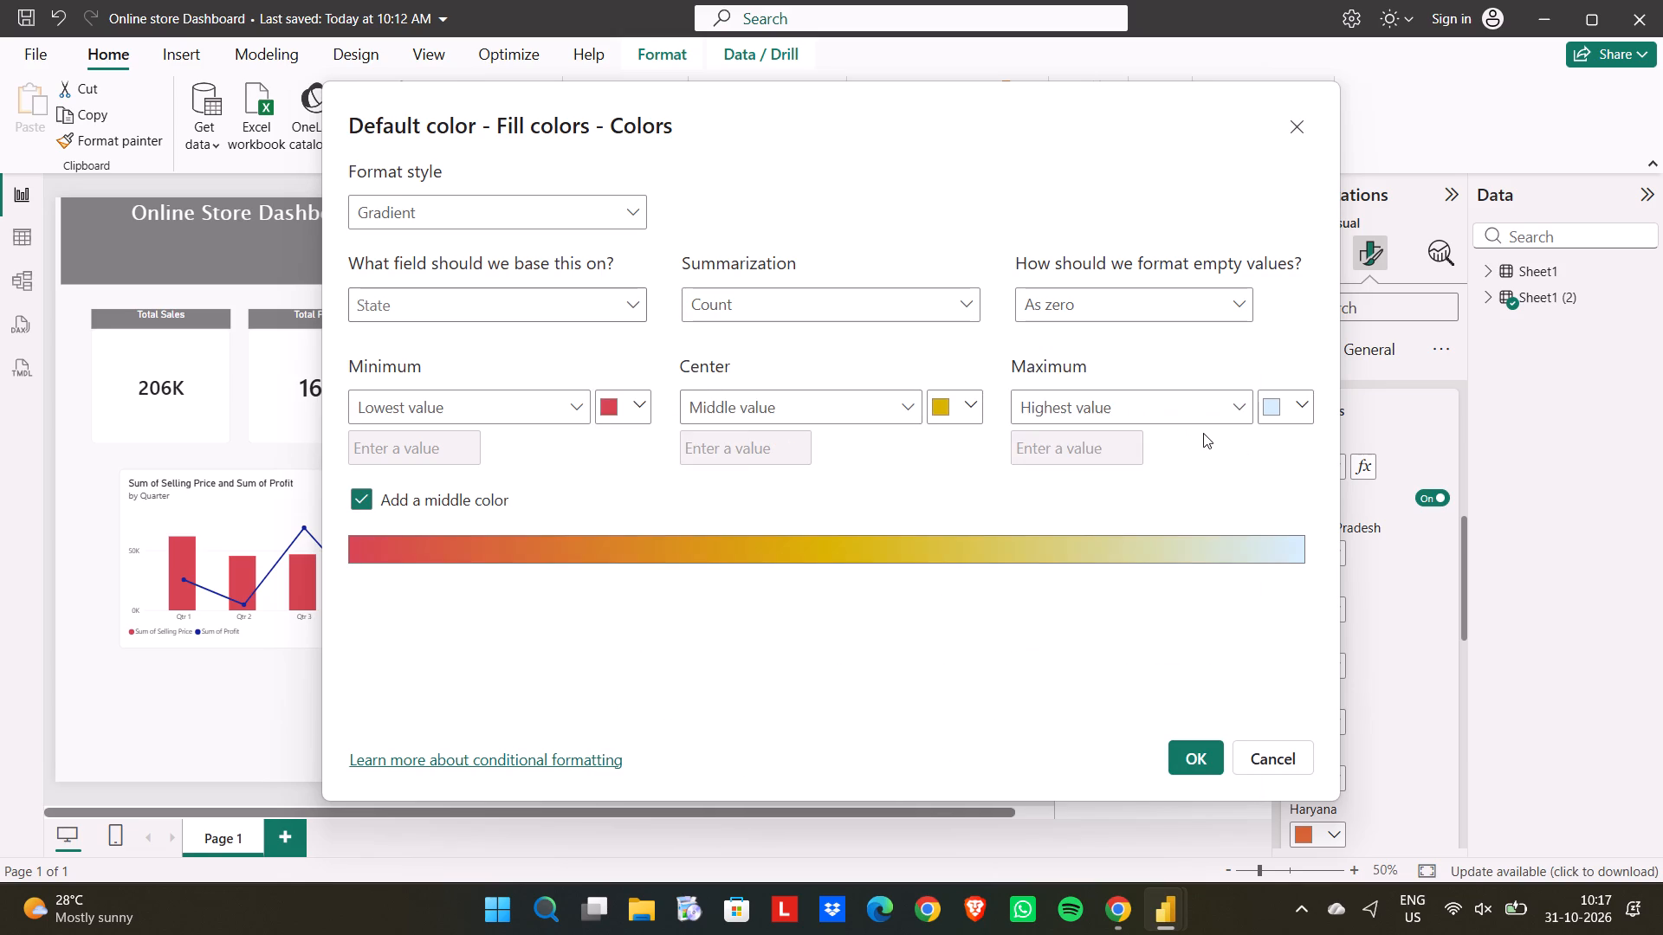
click(1266, 415)
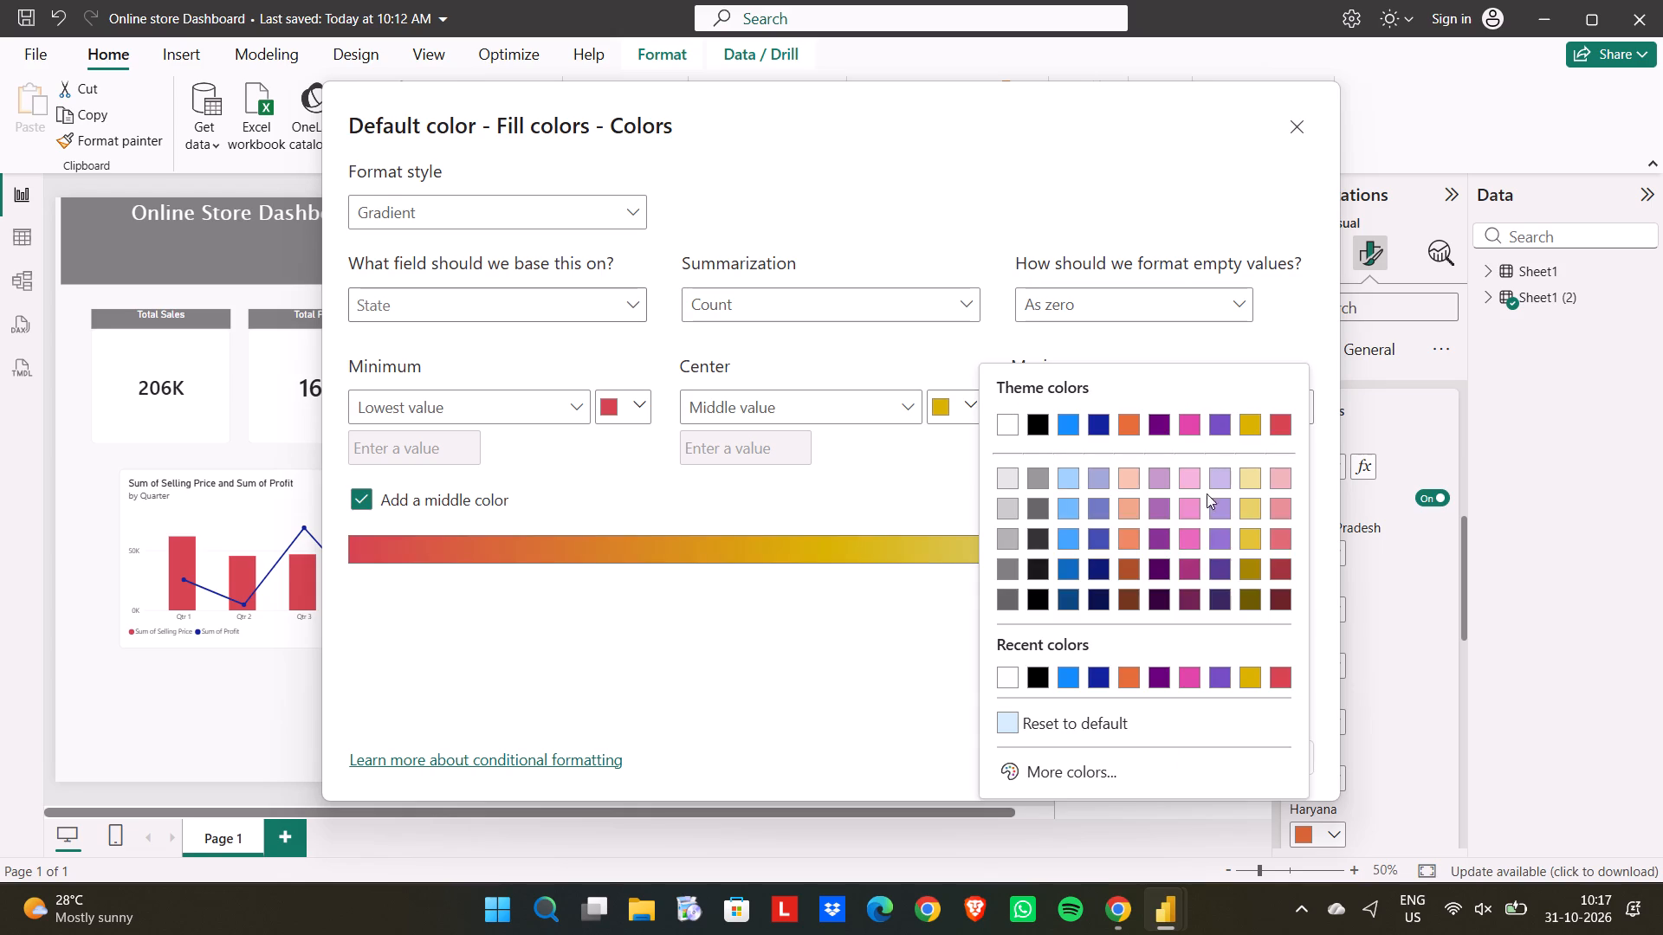
click(1105, 580)
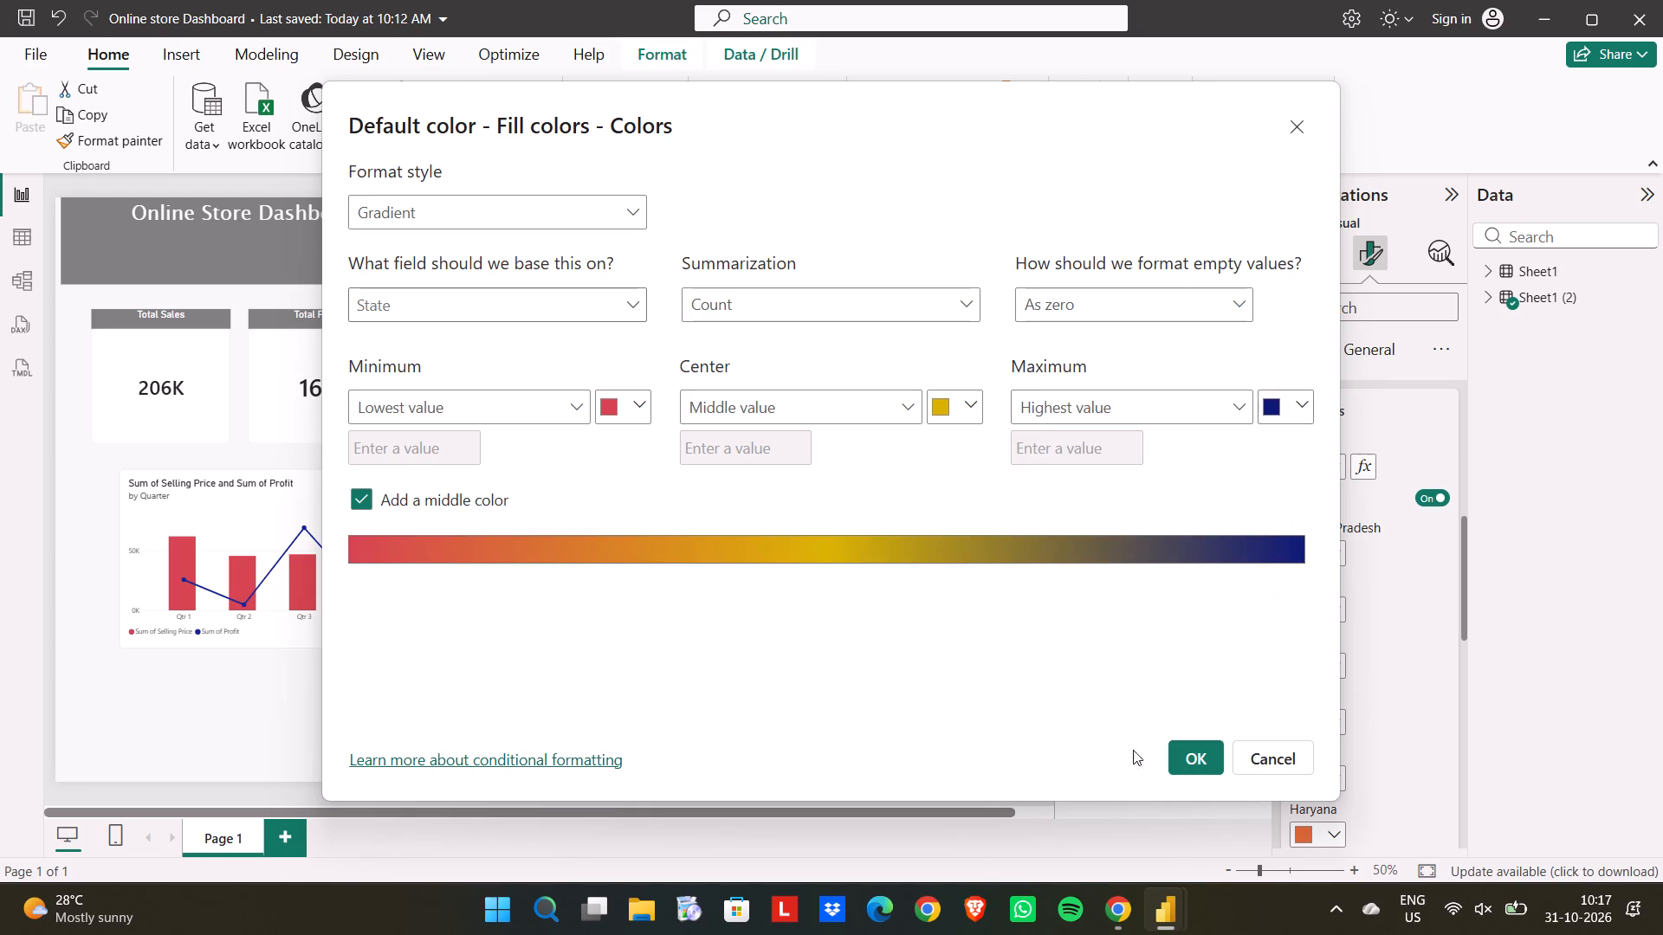
click(1189, 751)
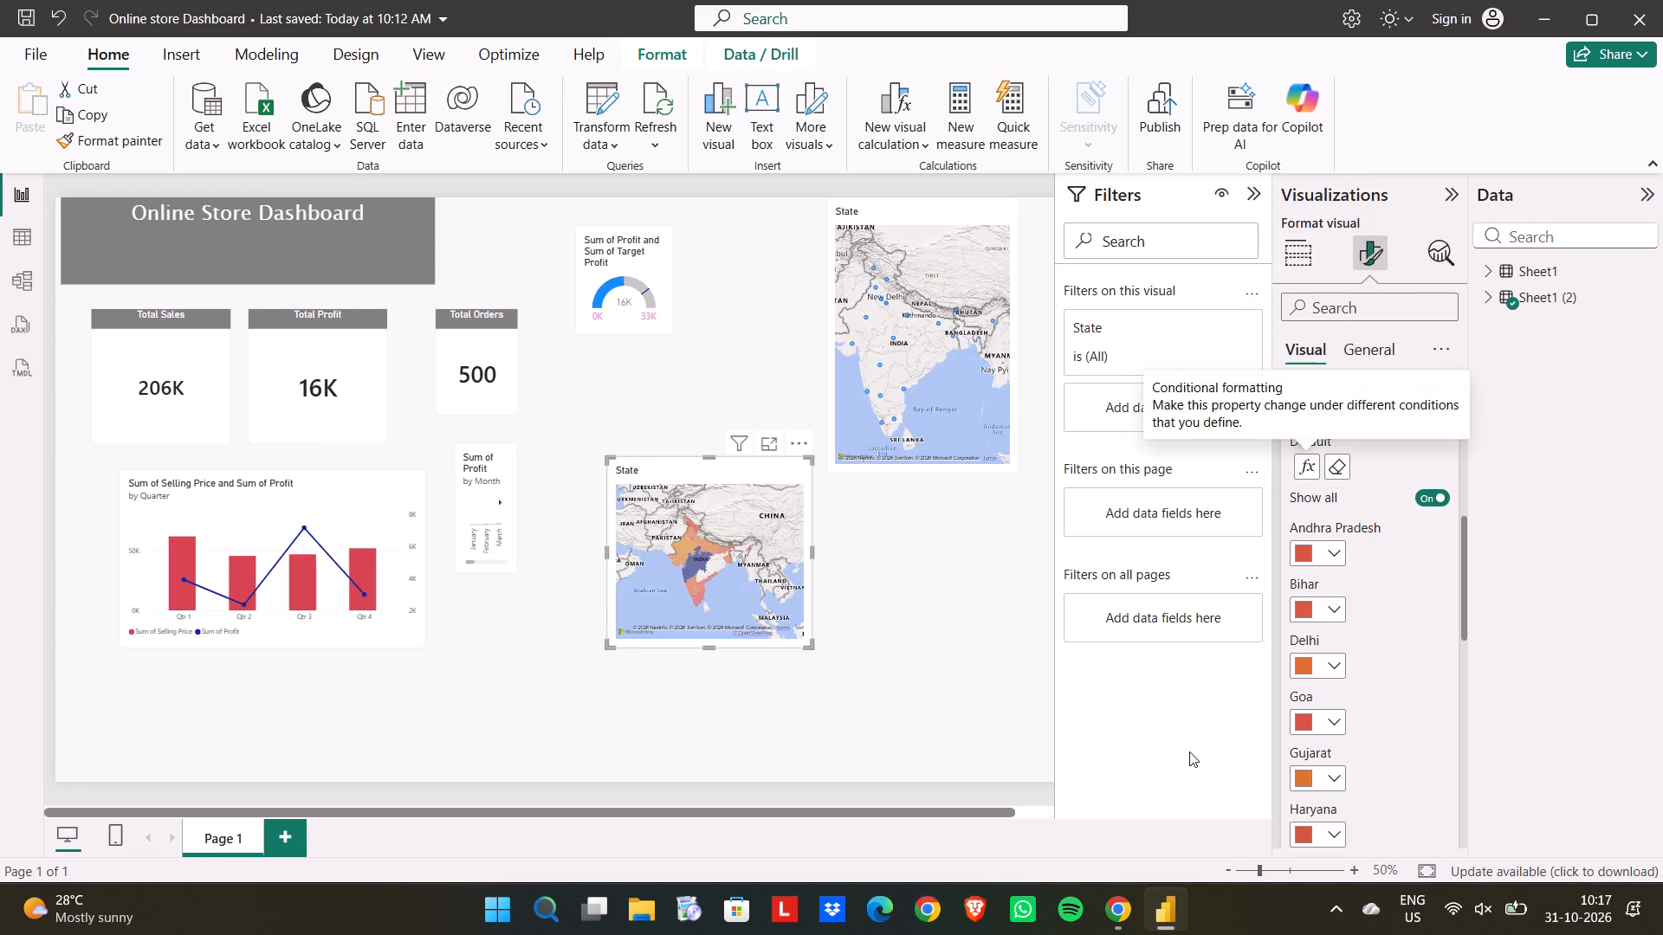
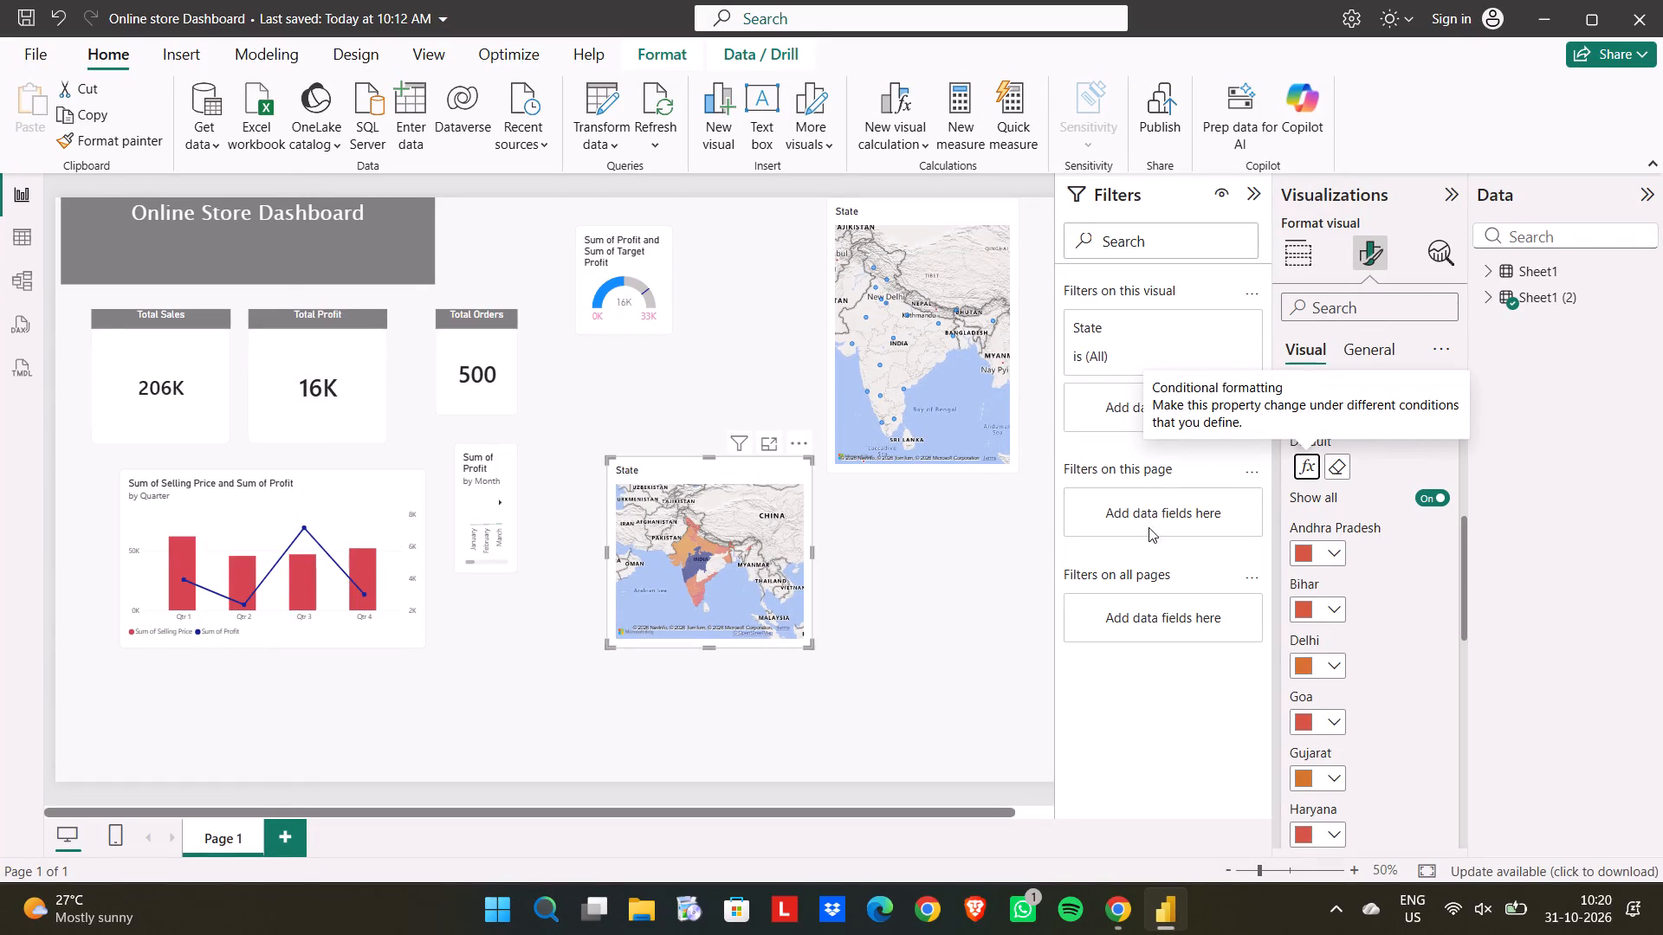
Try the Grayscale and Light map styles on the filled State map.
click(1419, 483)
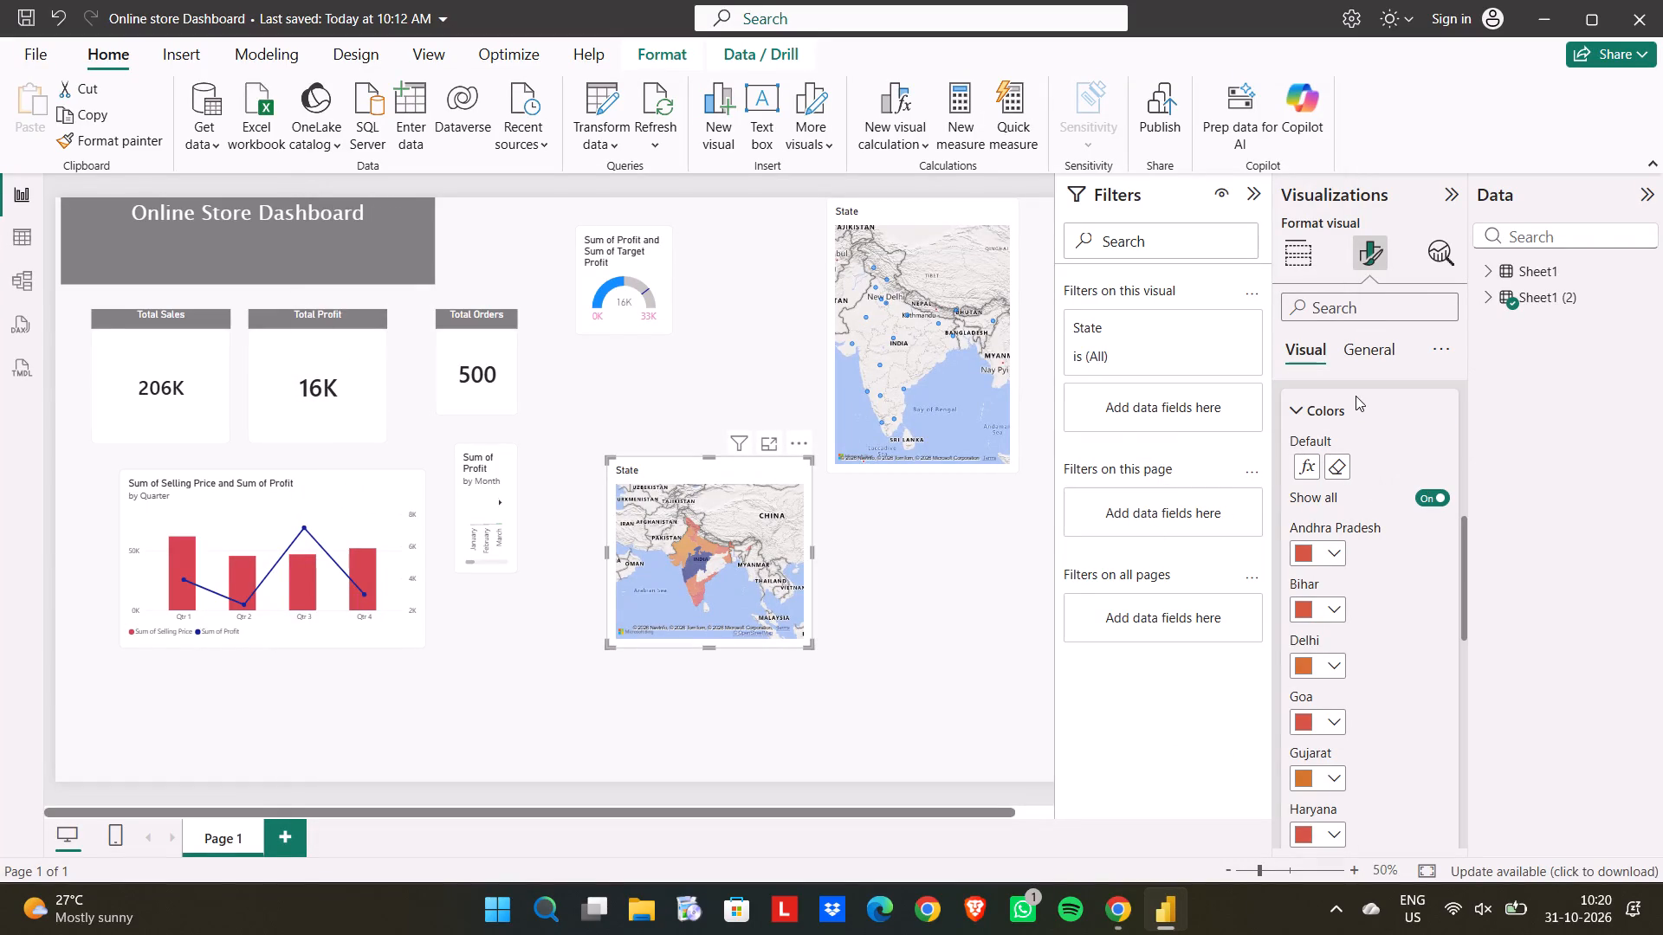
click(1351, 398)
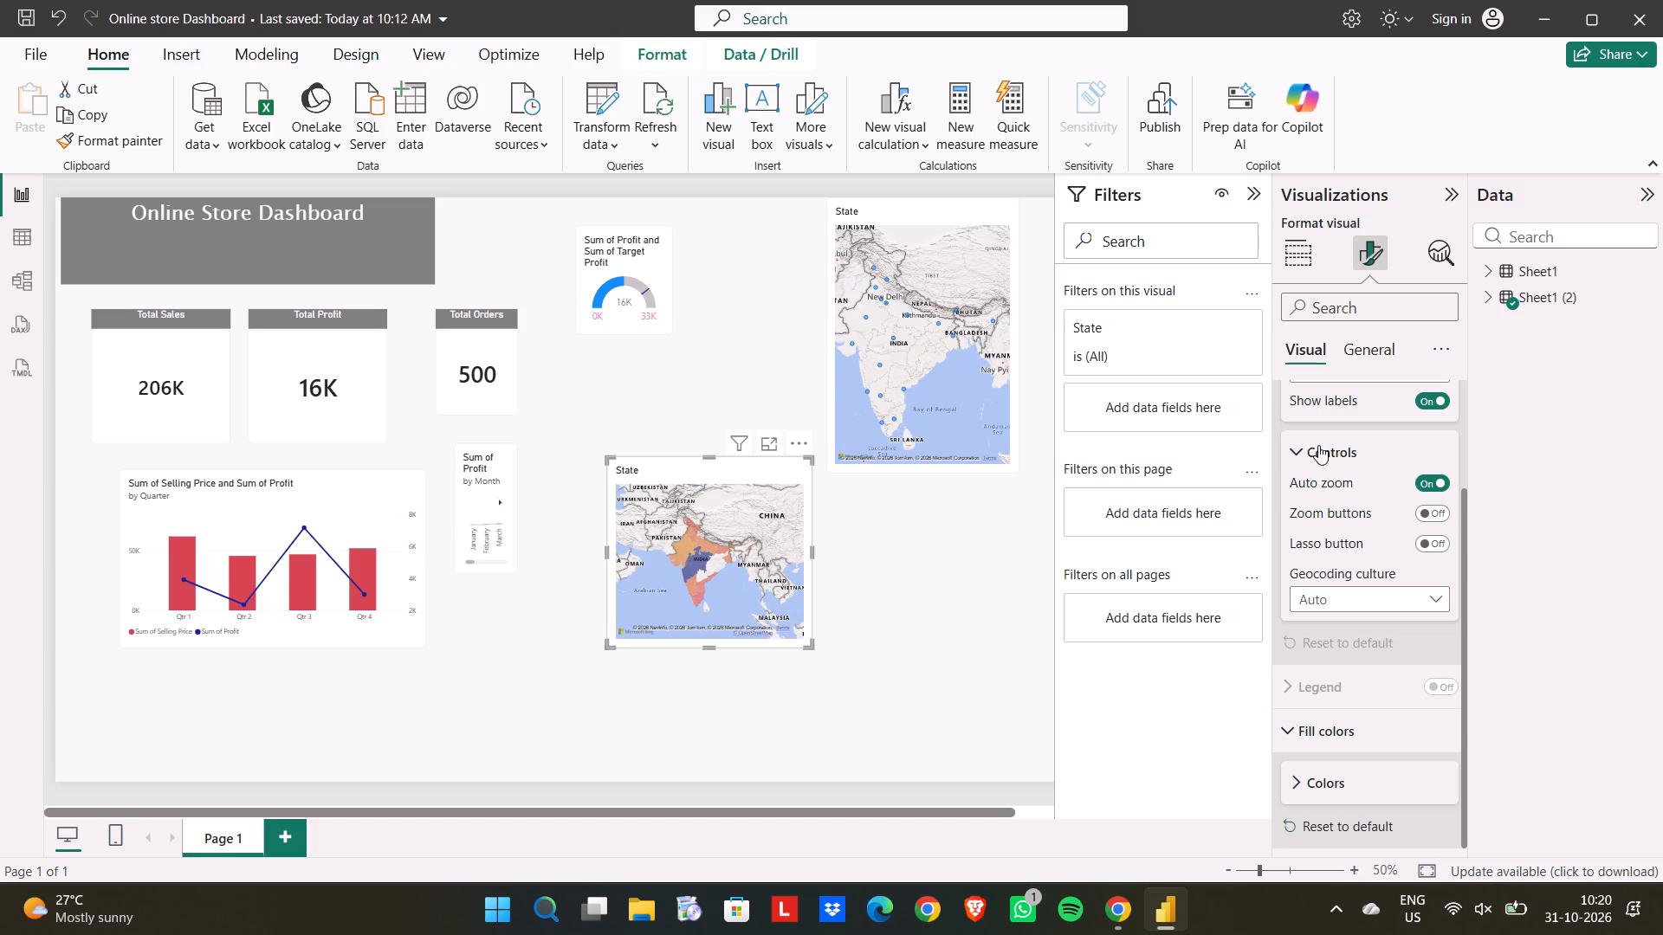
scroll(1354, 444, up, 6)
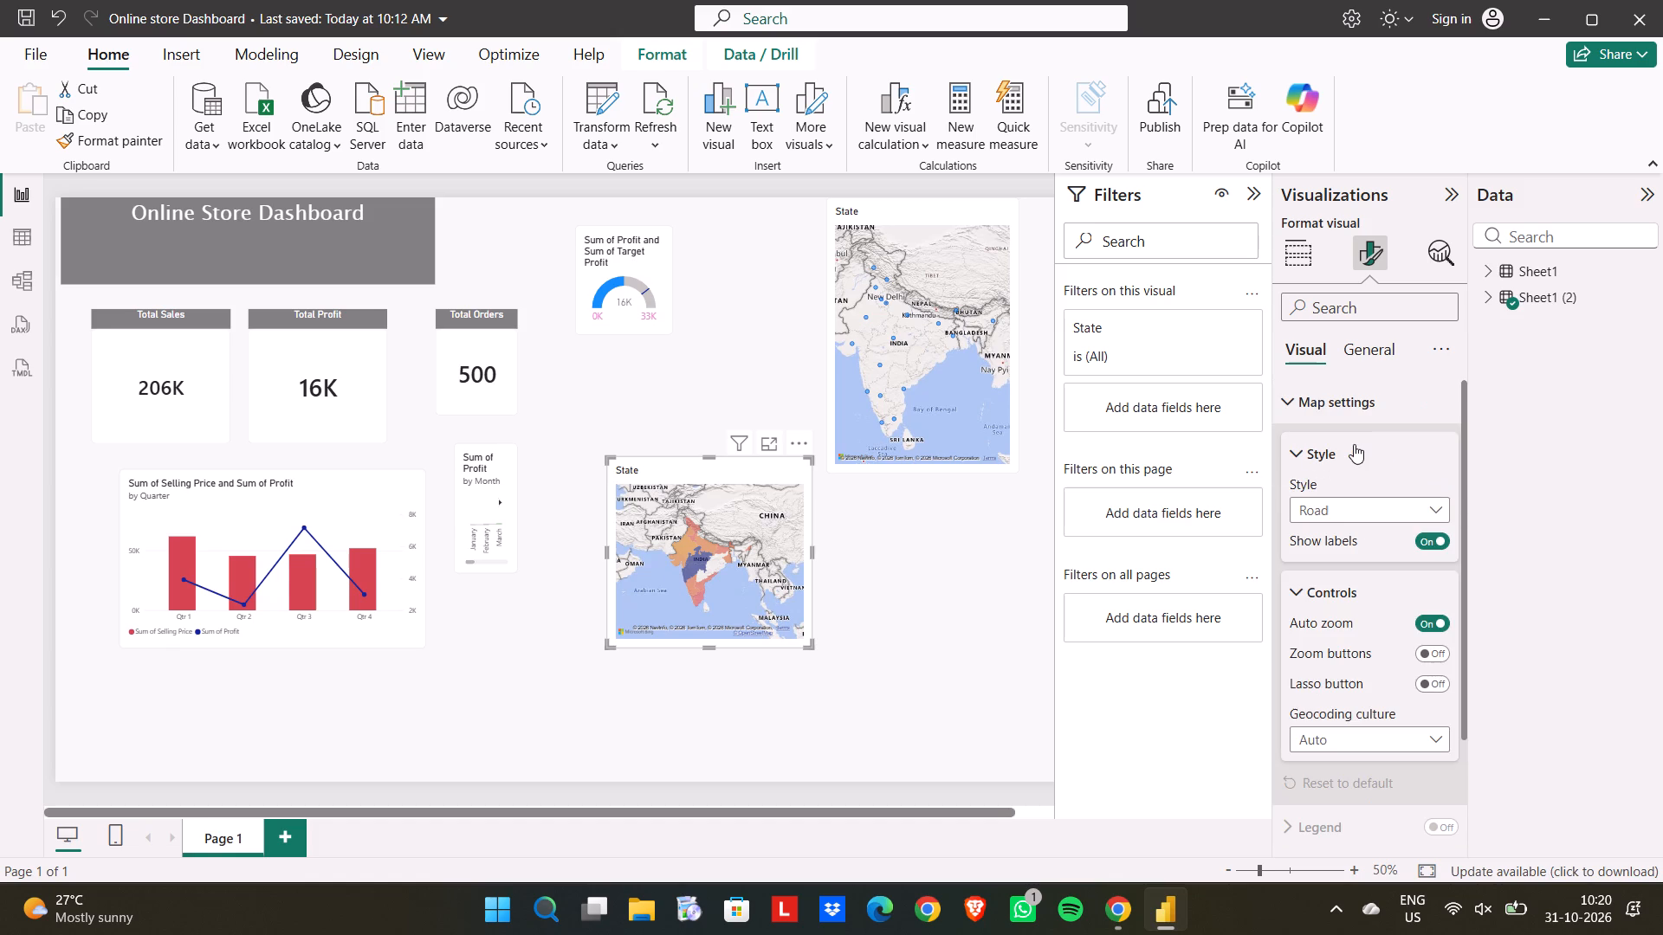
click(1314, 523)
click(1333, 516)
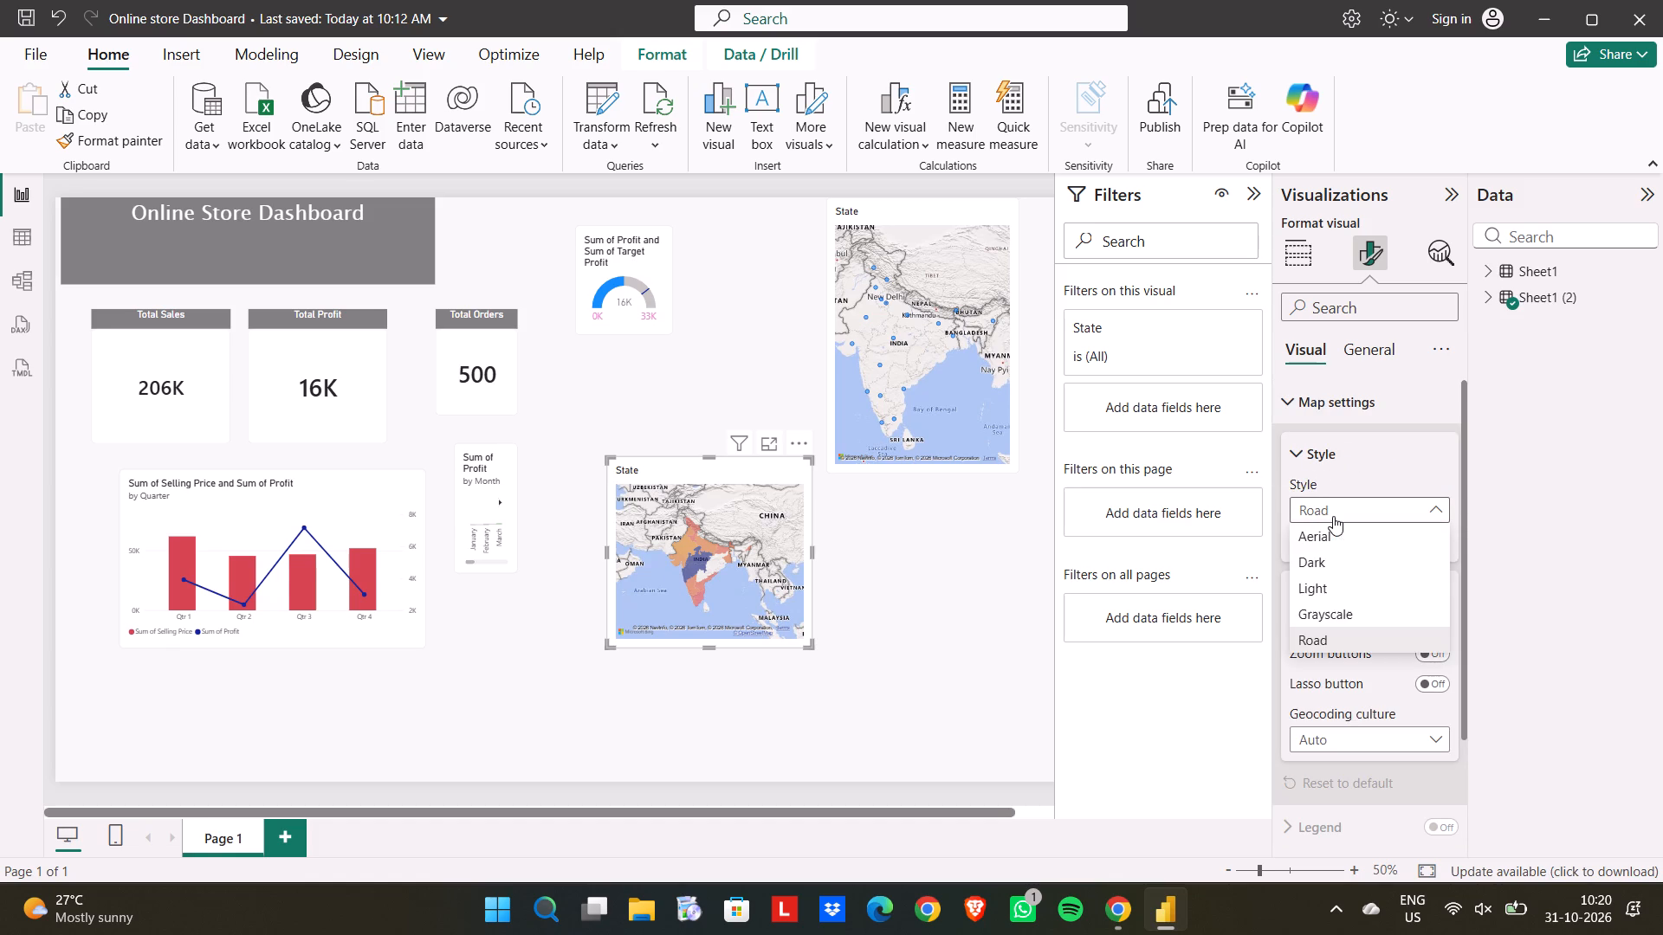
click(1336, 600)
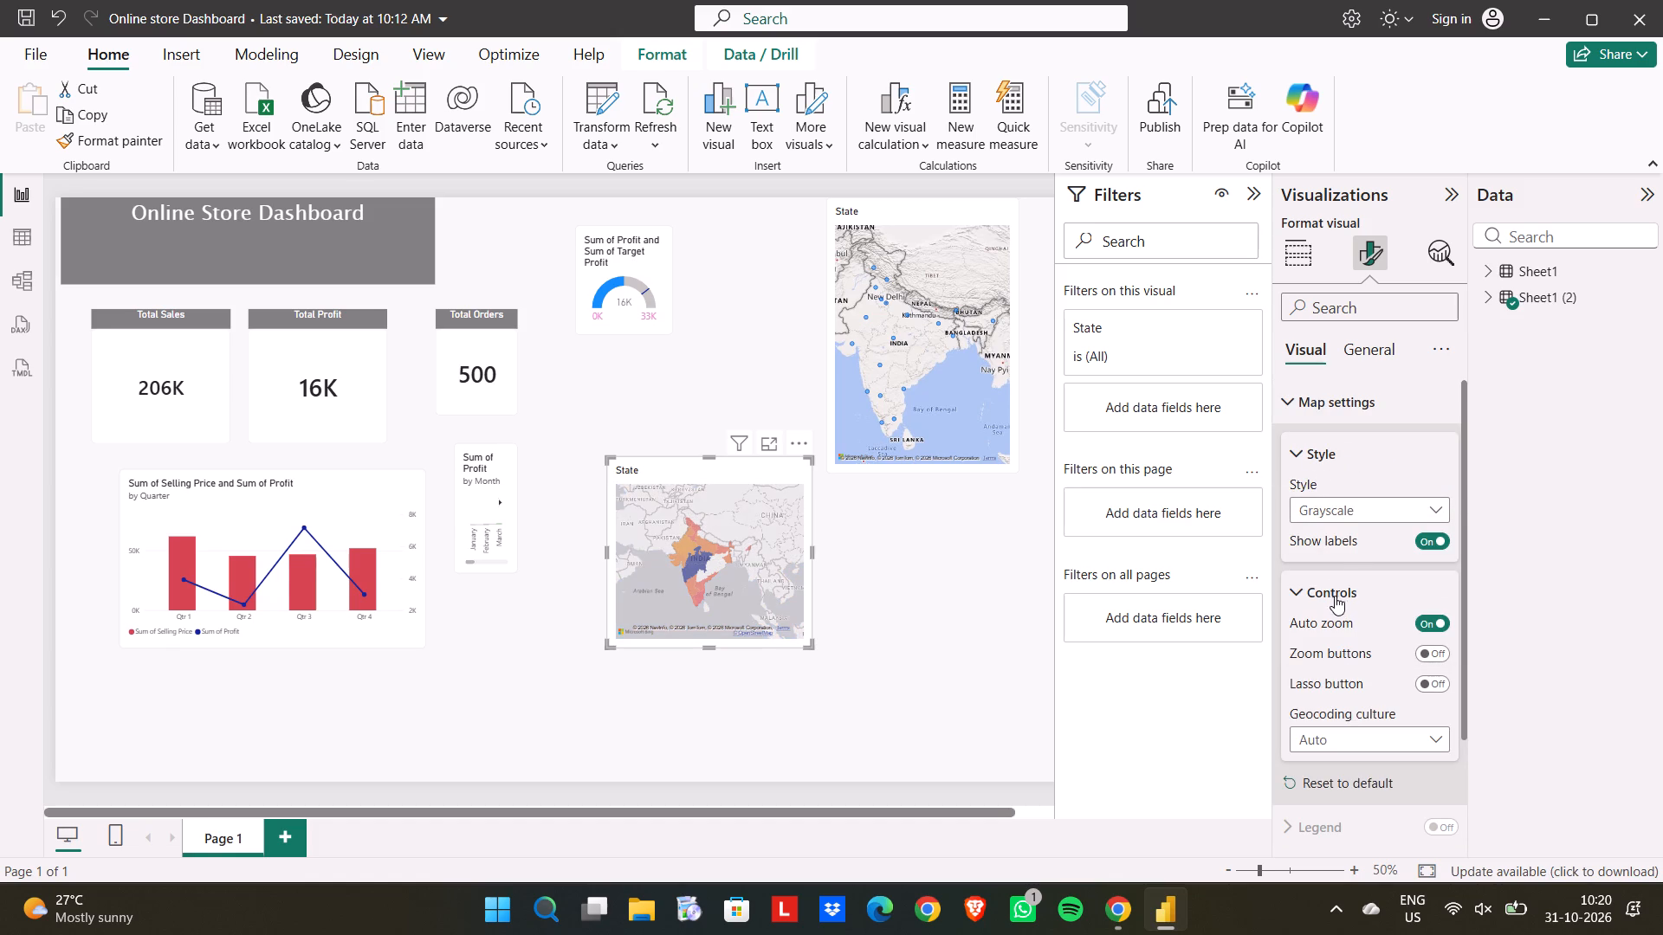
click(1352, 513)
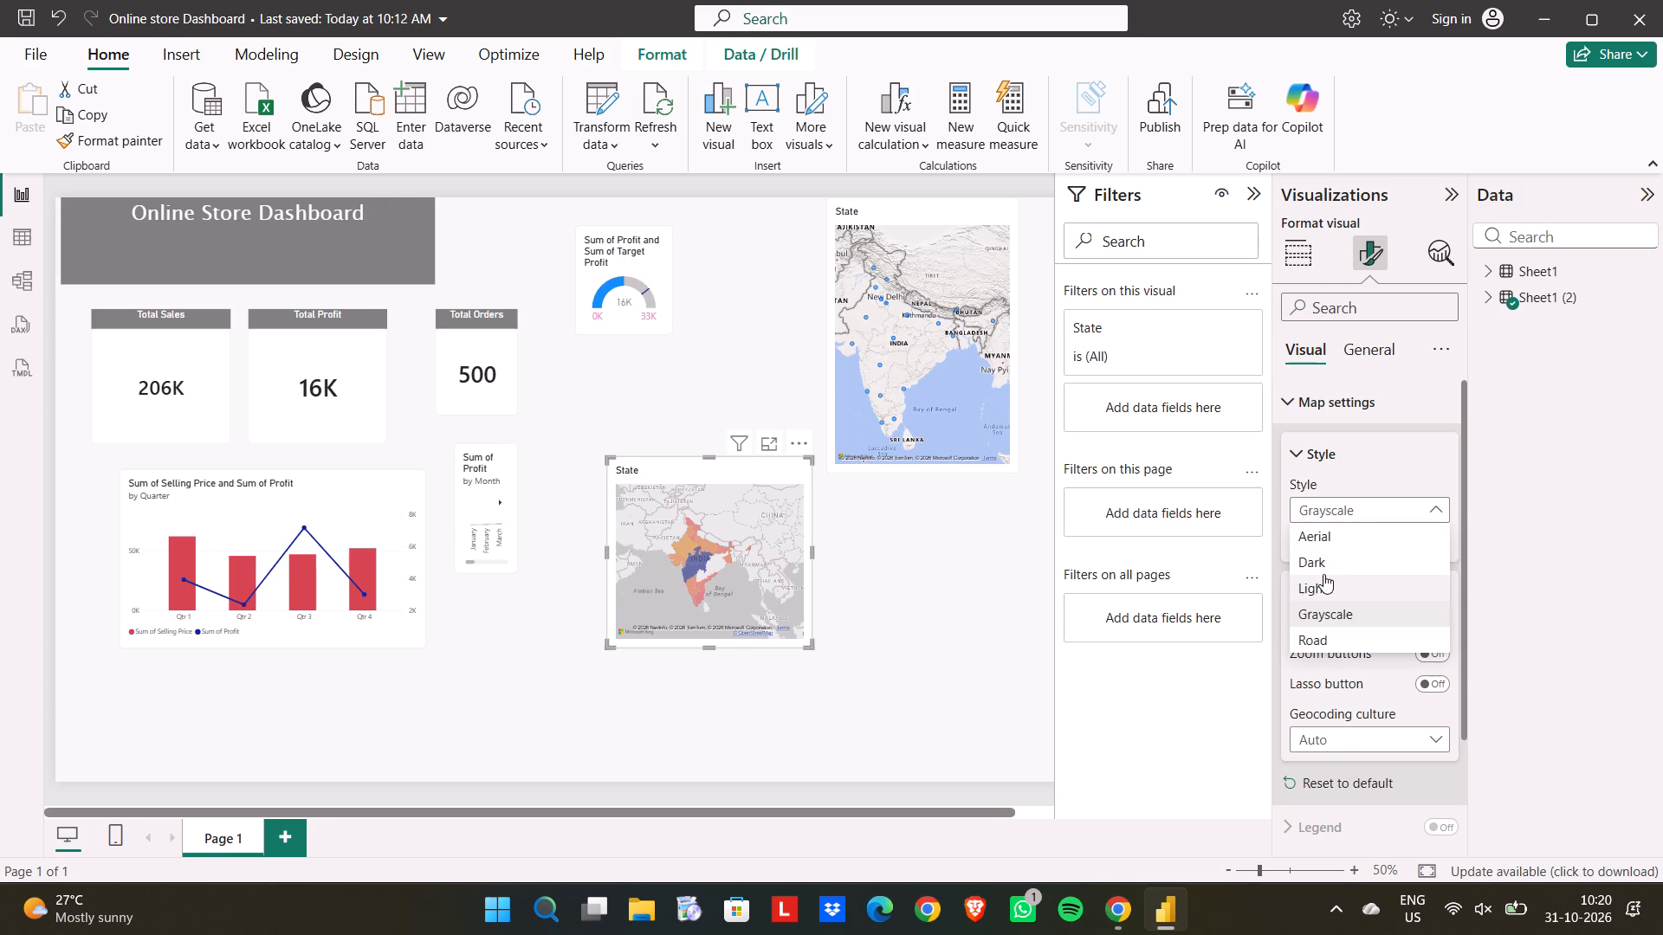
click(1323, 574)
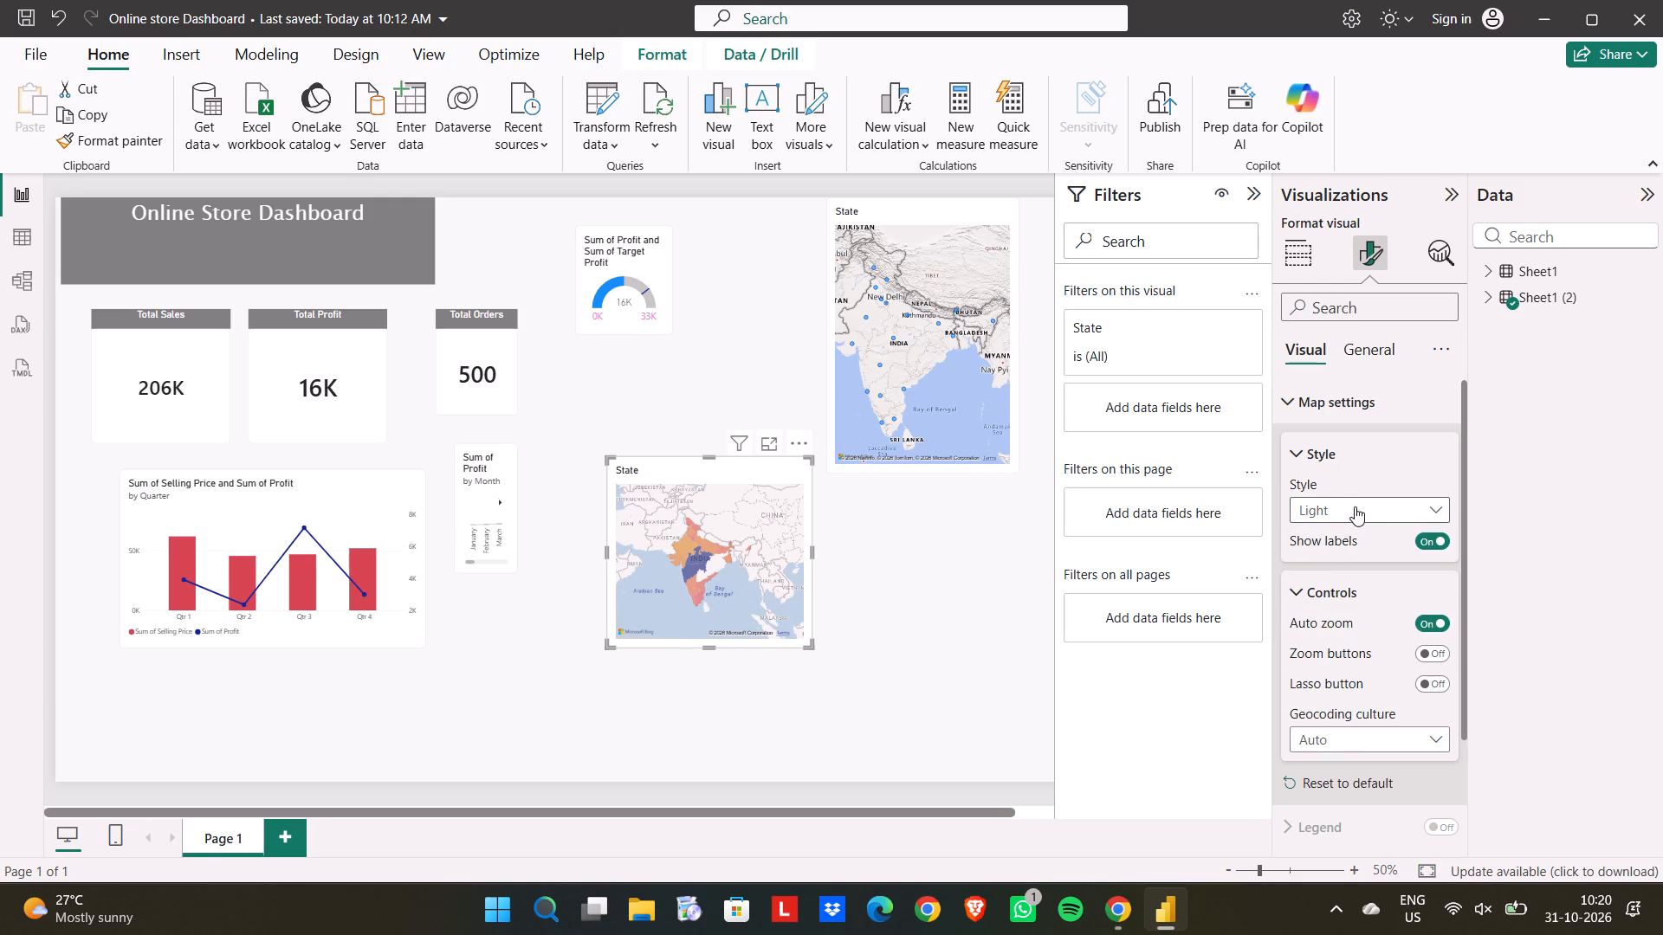
Set the filled State map's style to Dark and deselect the visual.
click(1355, 506)
click(1329, 571)
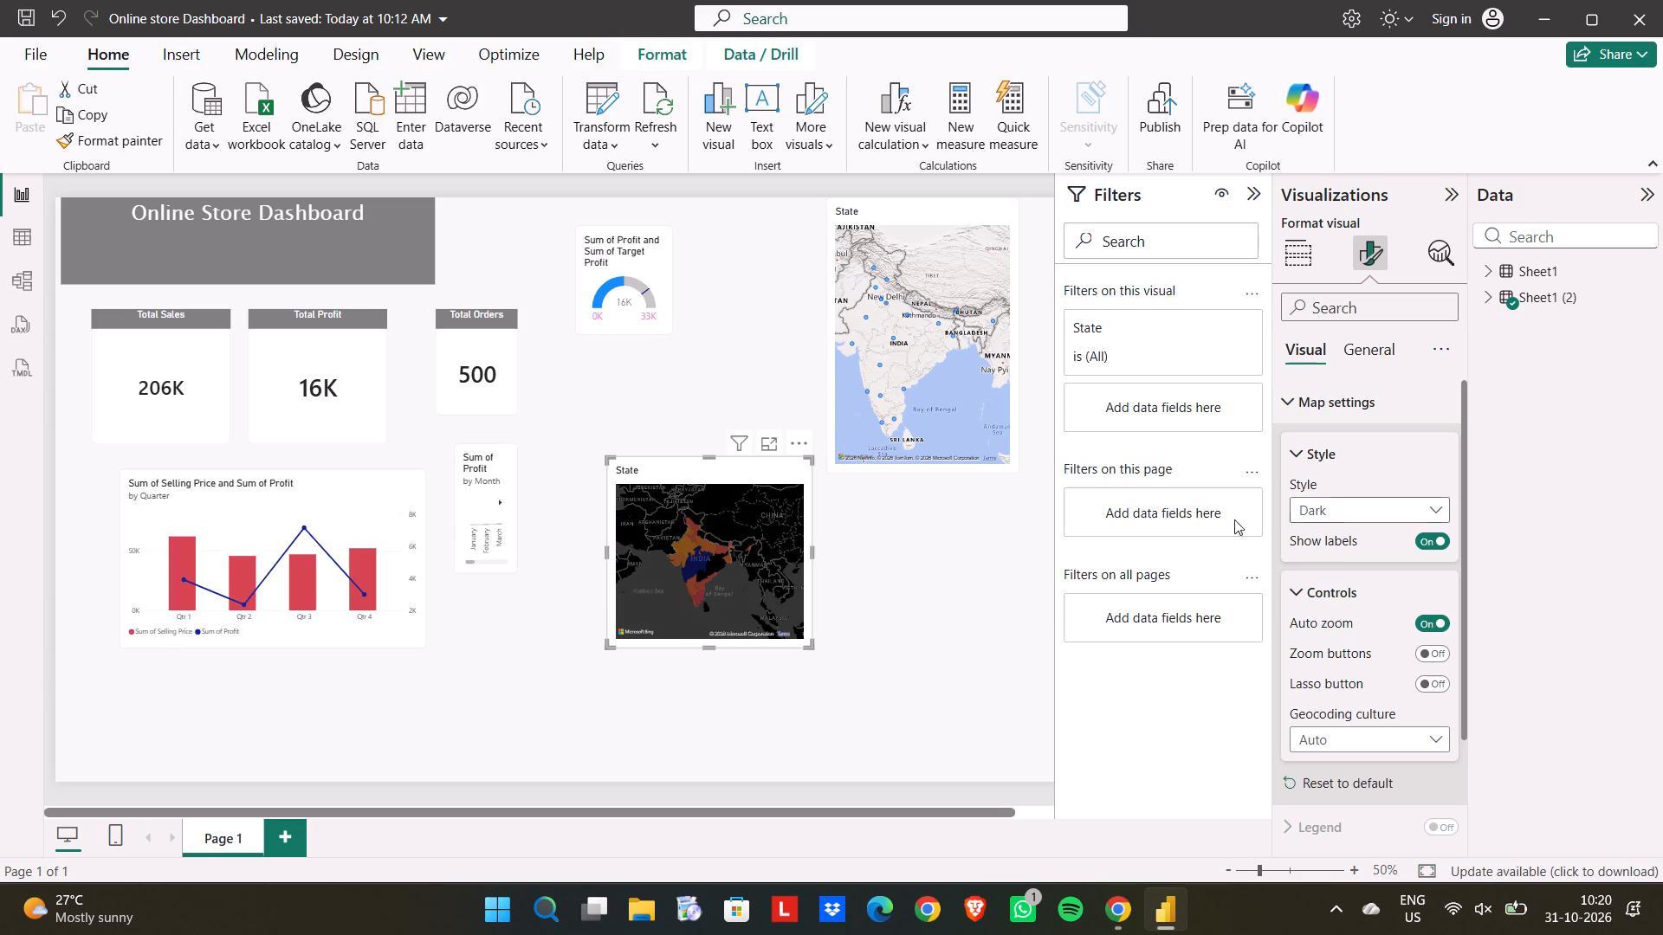
click(976, 695)
click(976, 695)
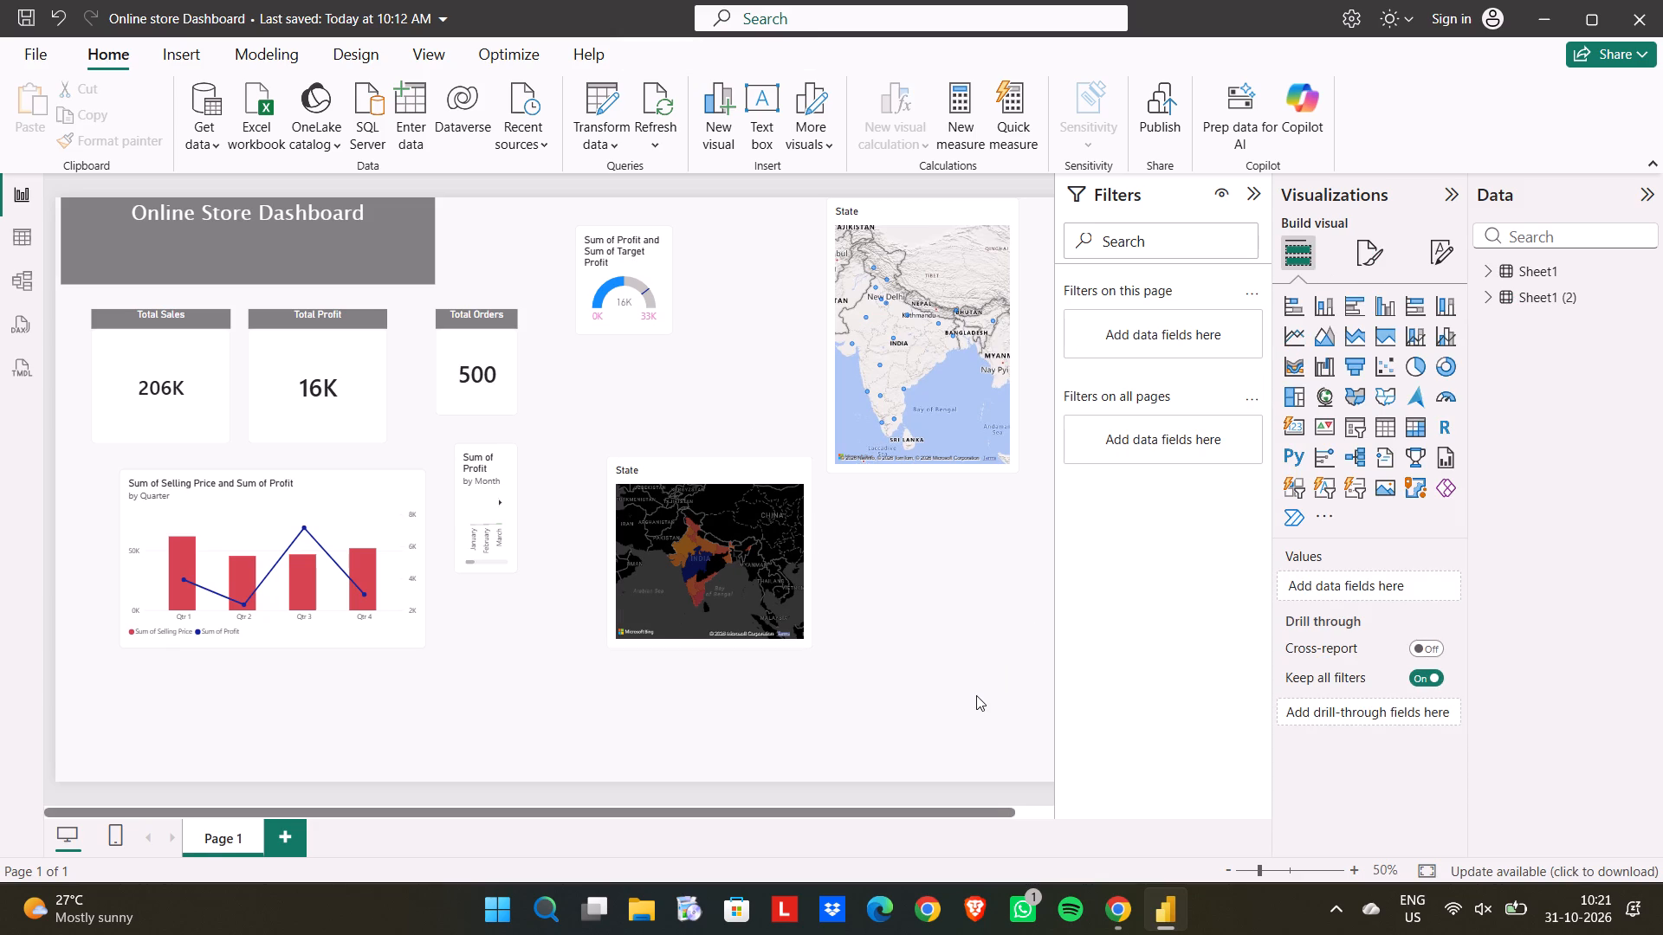
Set the page's canvas background color to the recent purple #9071ce.
click(1359, 248)
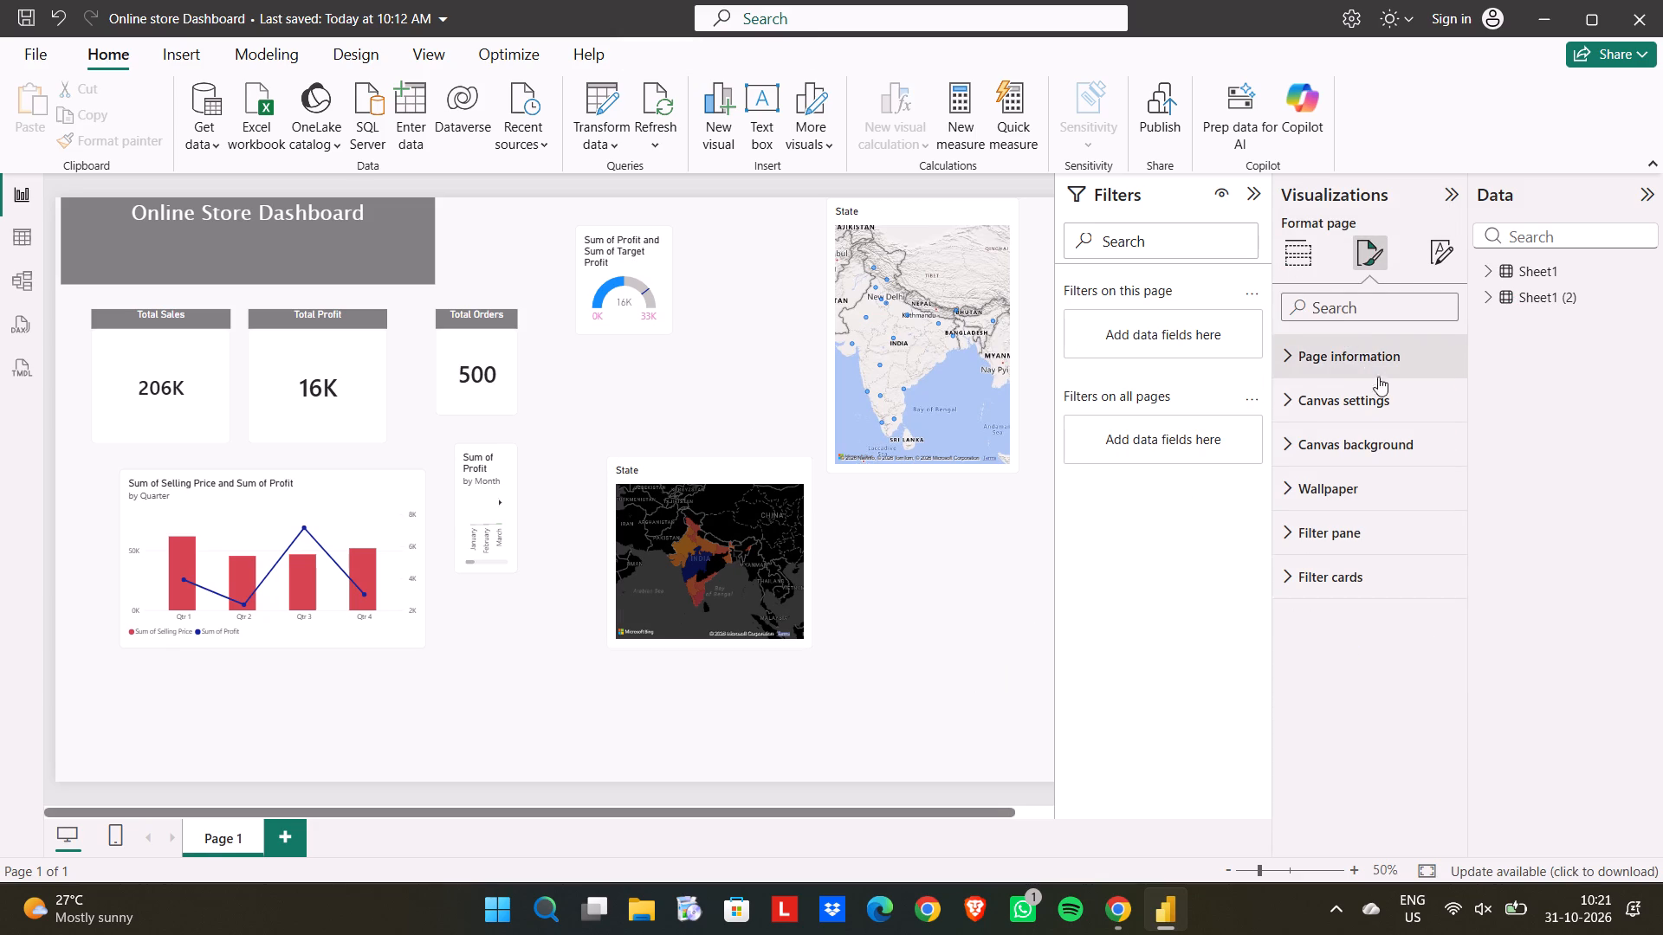
click(1373, 424)
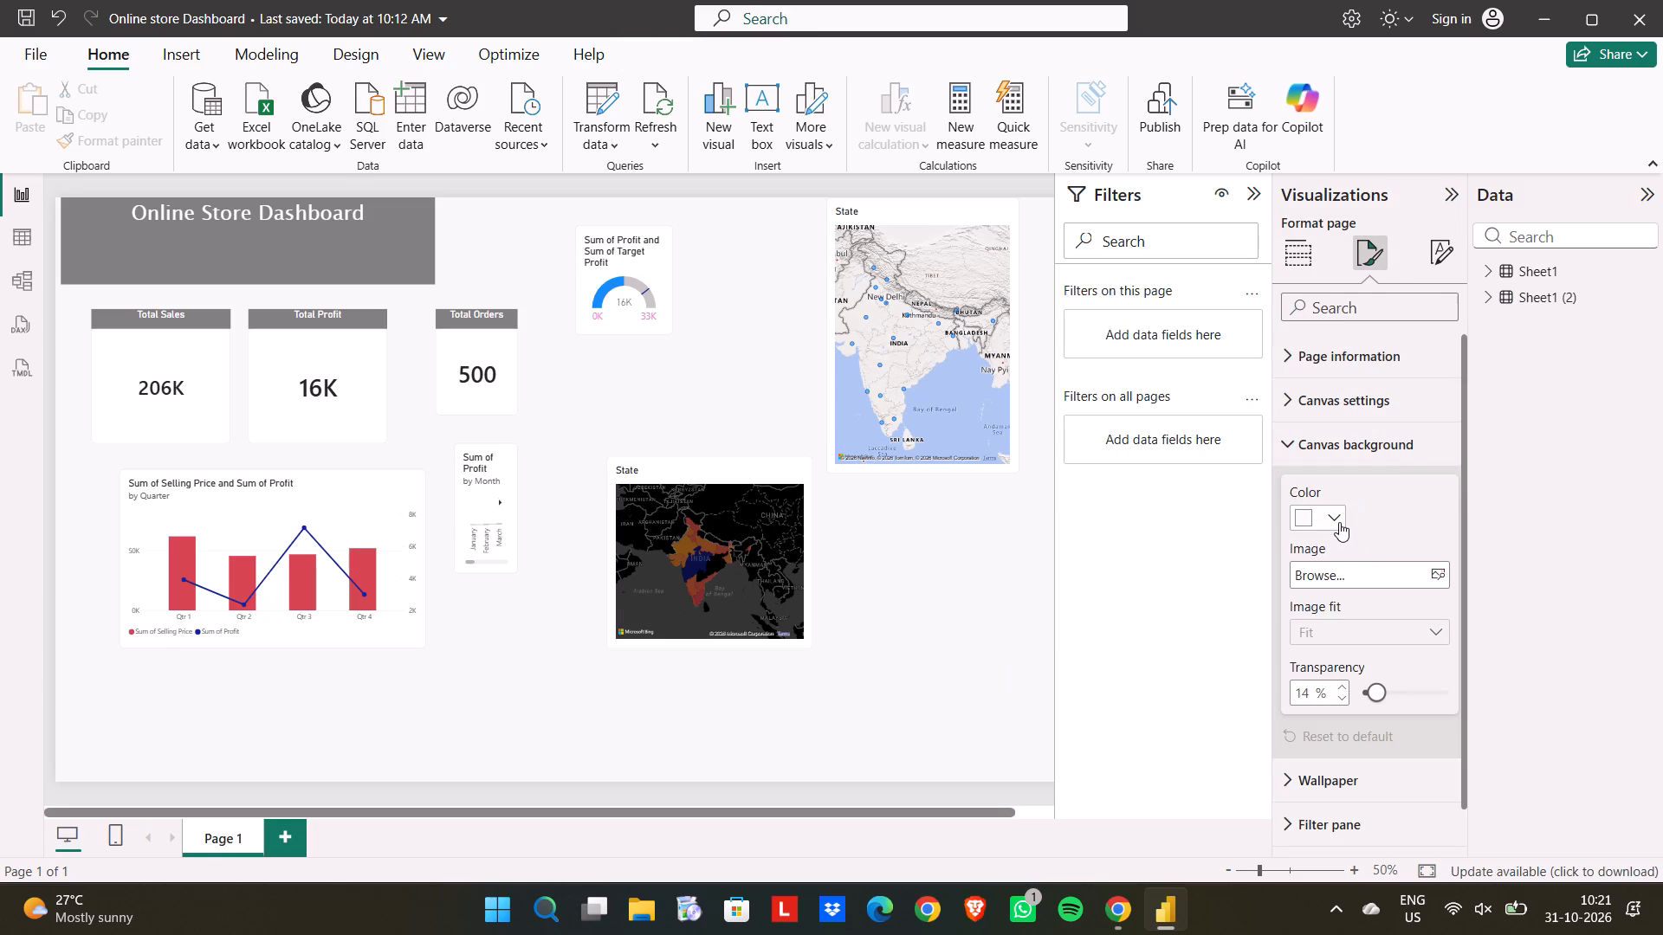
click(1339, 522)
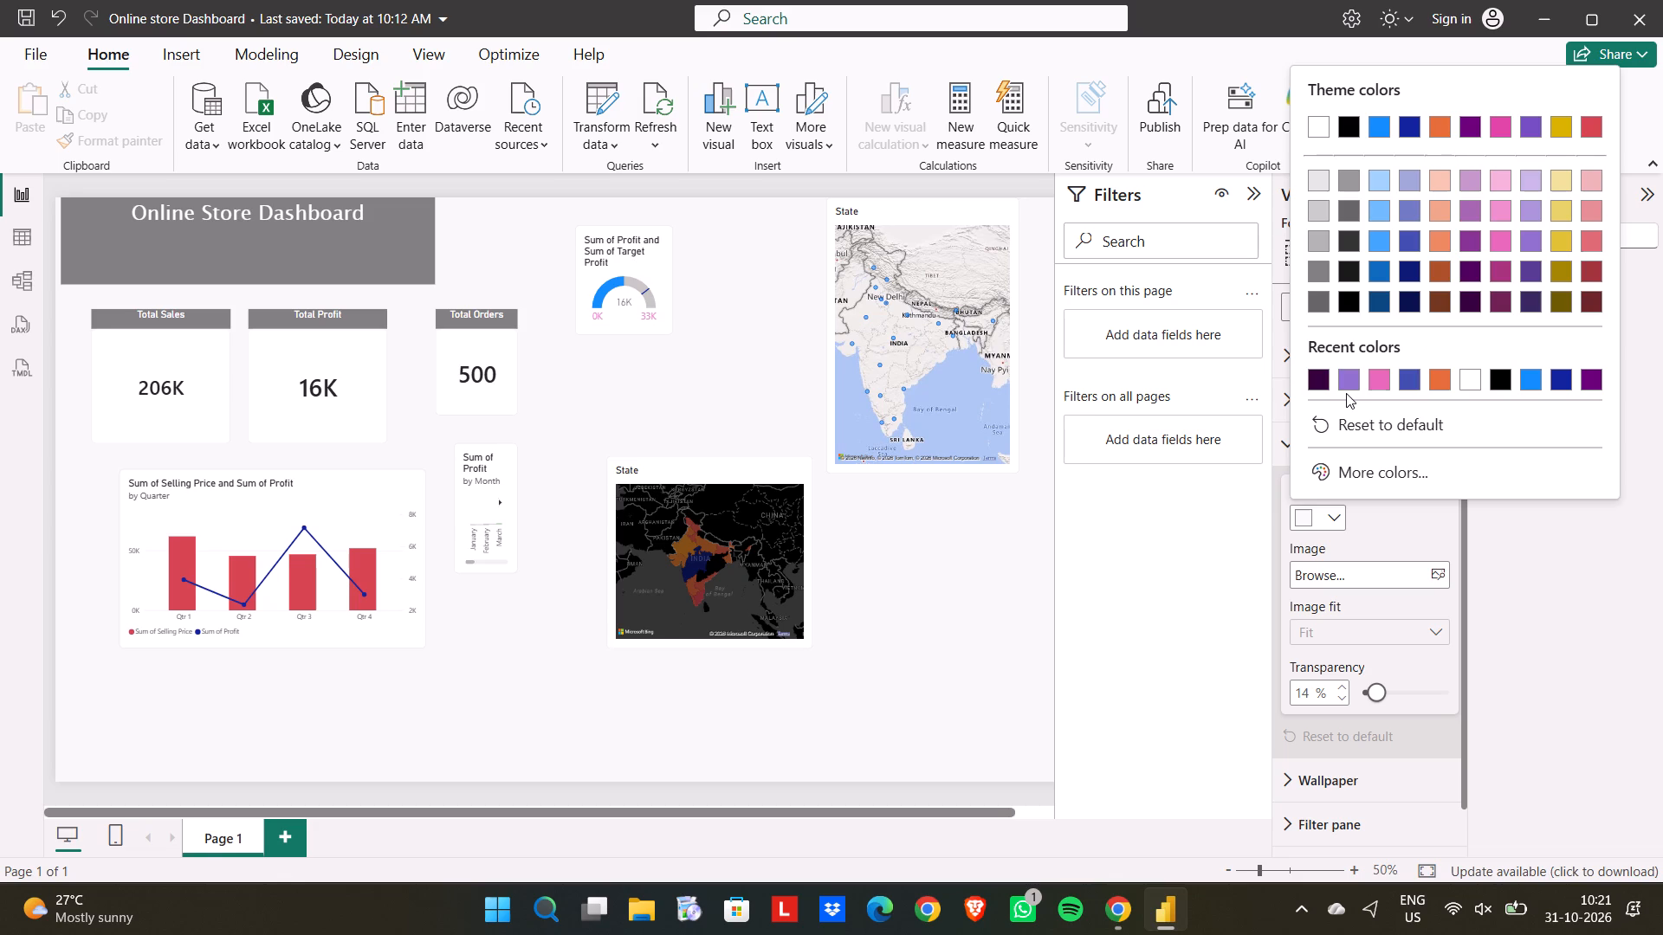
click(1346, 393)
click(1347, 391)
click(1353, 384)
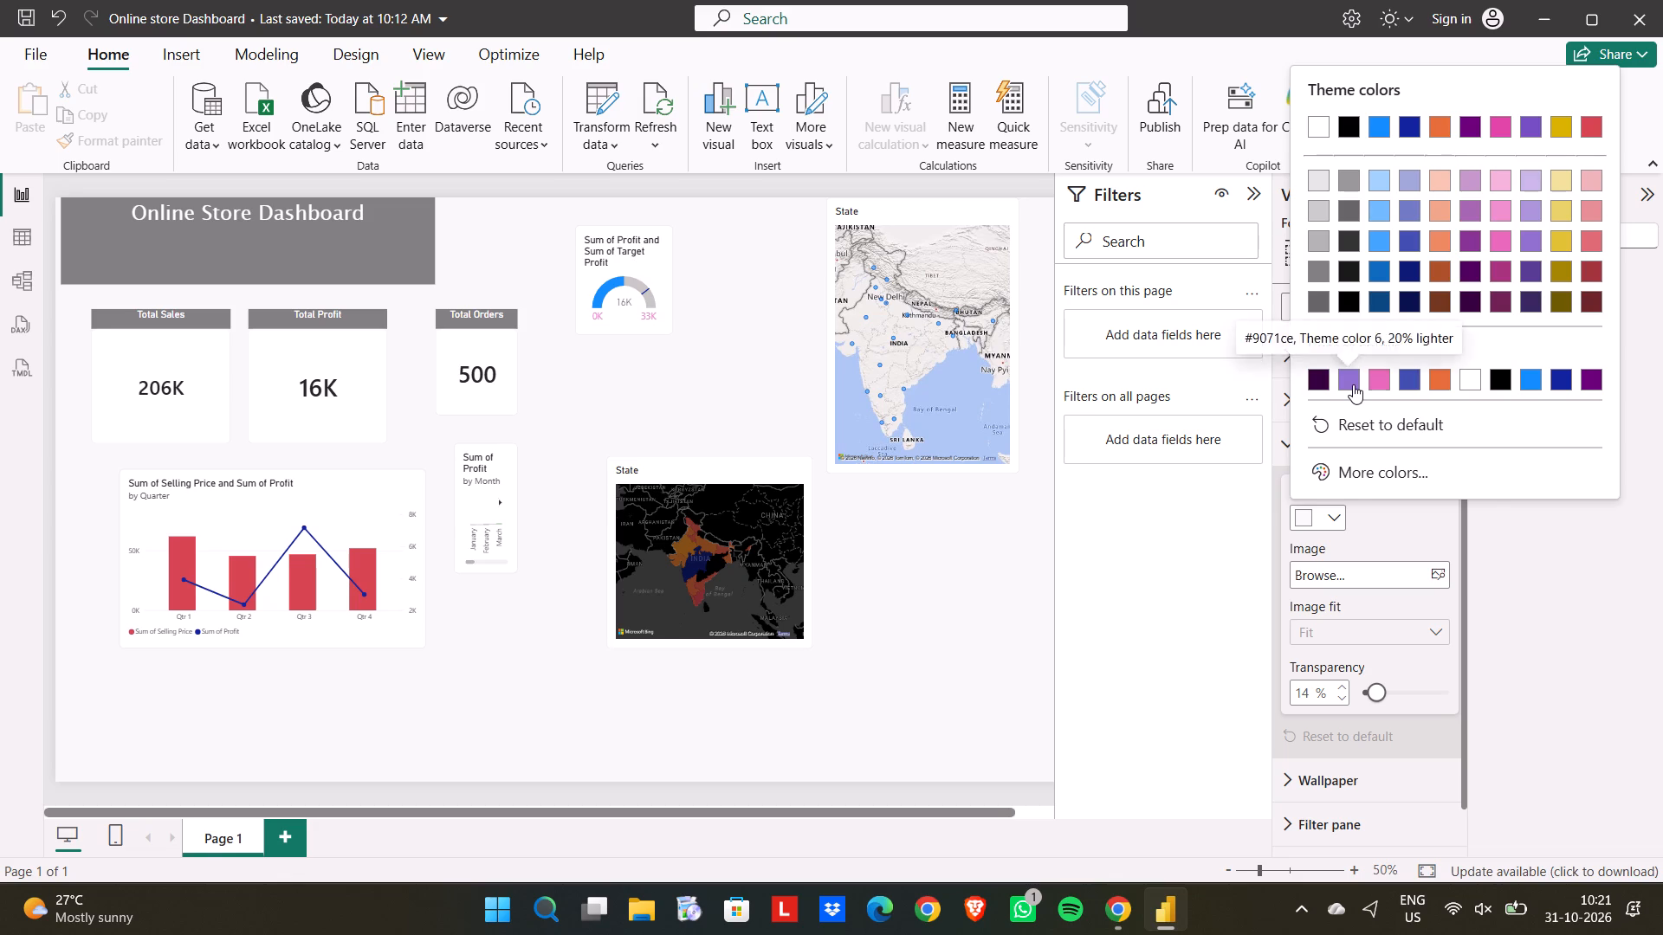